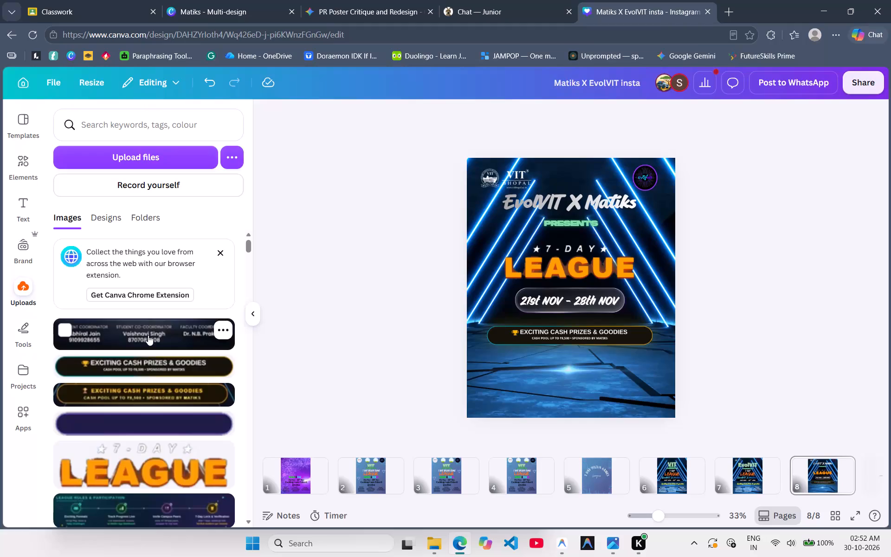
Add the uploaded coordinator contact banner to the poster, enlarge it to about 1,098 px wide, and align it with the poster's bottom edge.
left_click(148, 335)
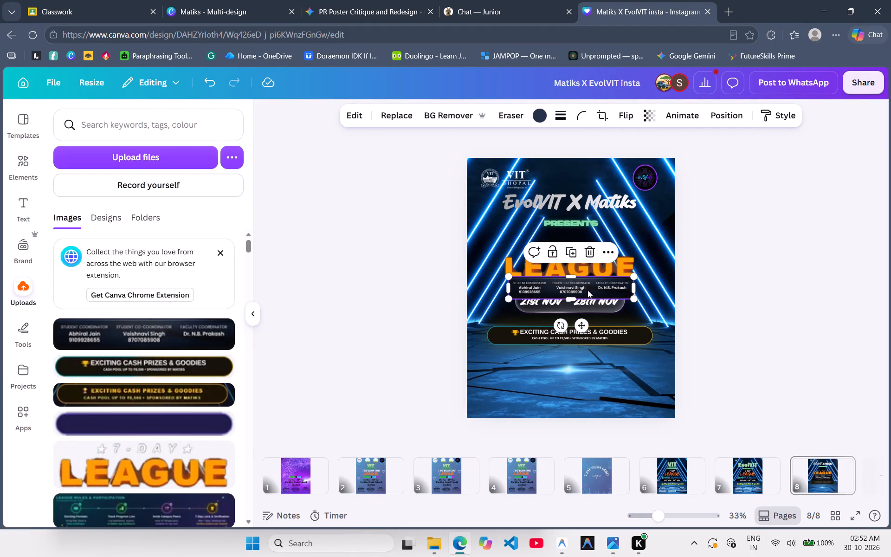
left_click_drag(588, 290, 548, 388)
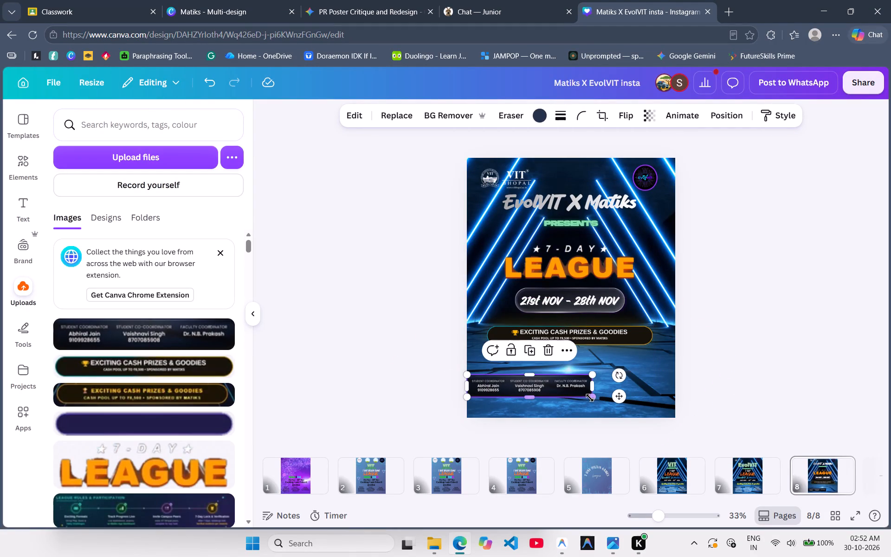
left_click_drag(592, 400, 672, 432)
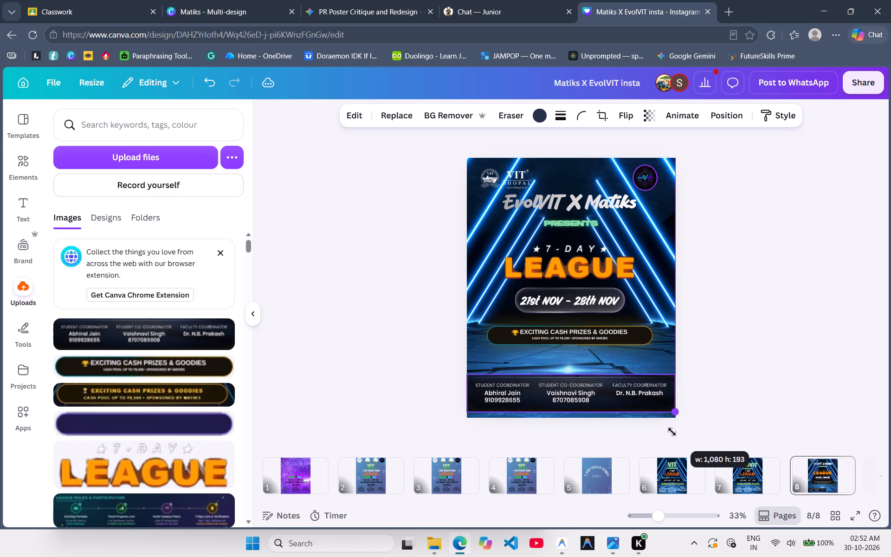
left_click_drag(672, 432, 674, 438)
left_click_drag(576, 414, 577, 417)
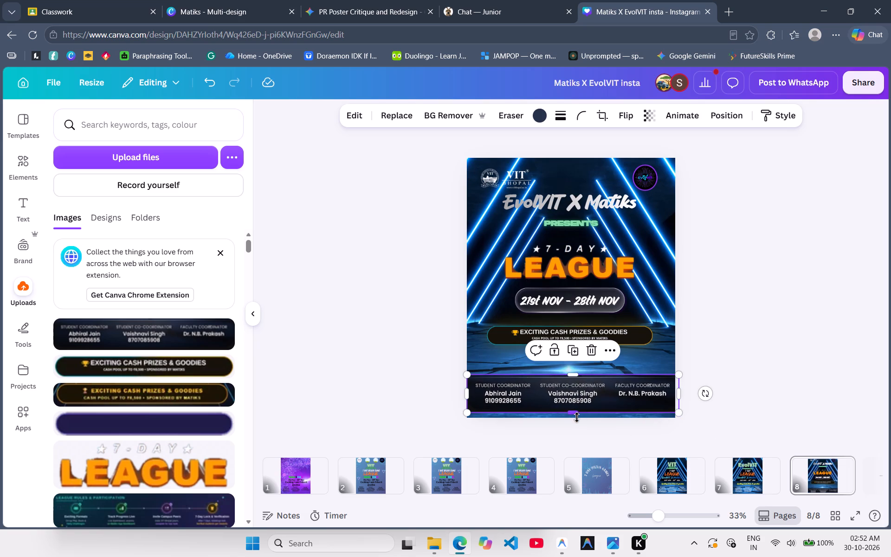
left_click_drag(577, 417, 578, 420)
key("ctrl+z")
left_click_drag(610, 398, 611, 403)
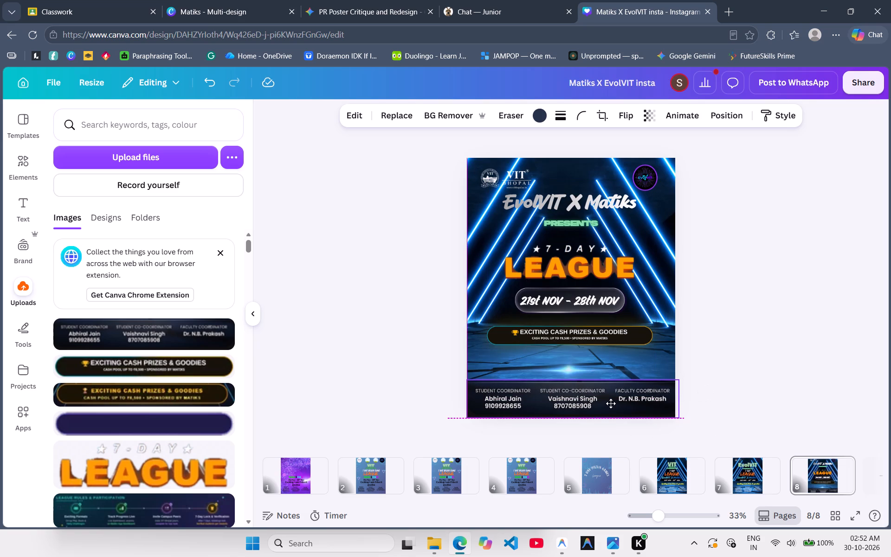
left_click_drag(611, 403, 612, 406)
left_click_drag(612, 406, 610, 407)
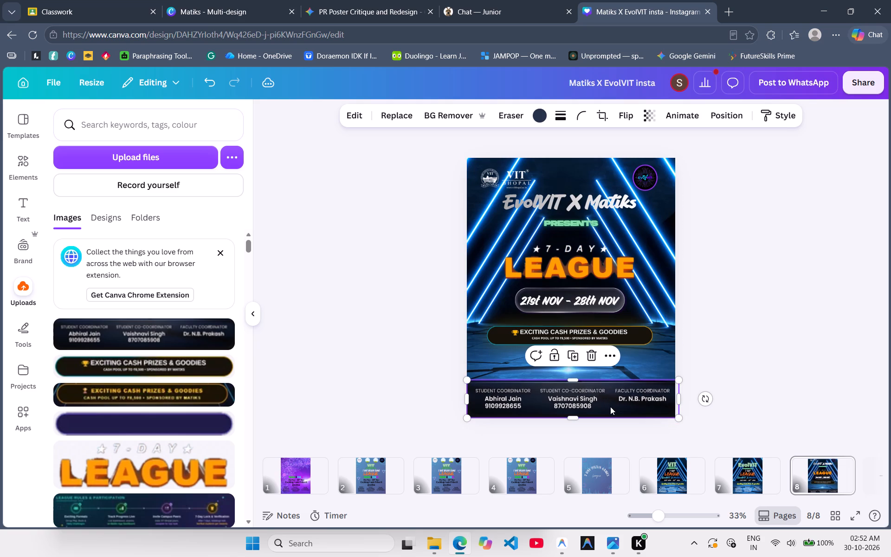
left_click(610, 407)
left_click(762, 365)
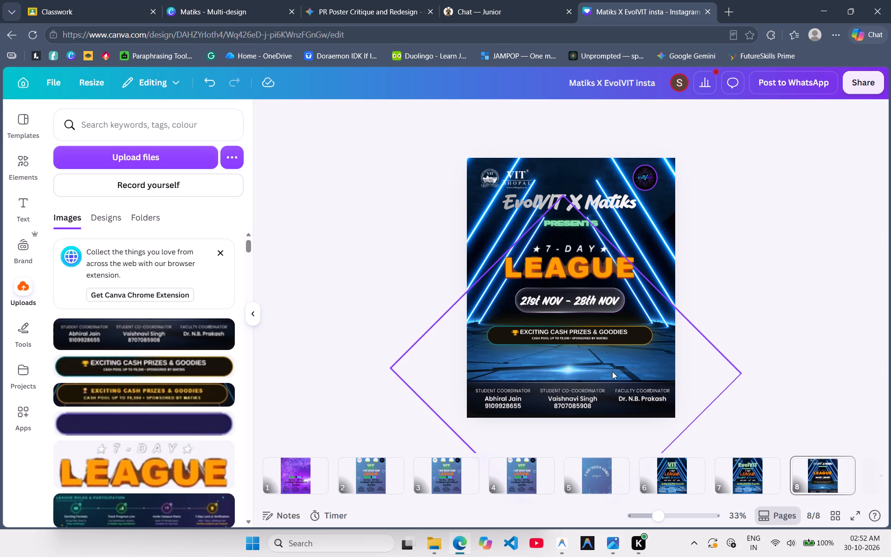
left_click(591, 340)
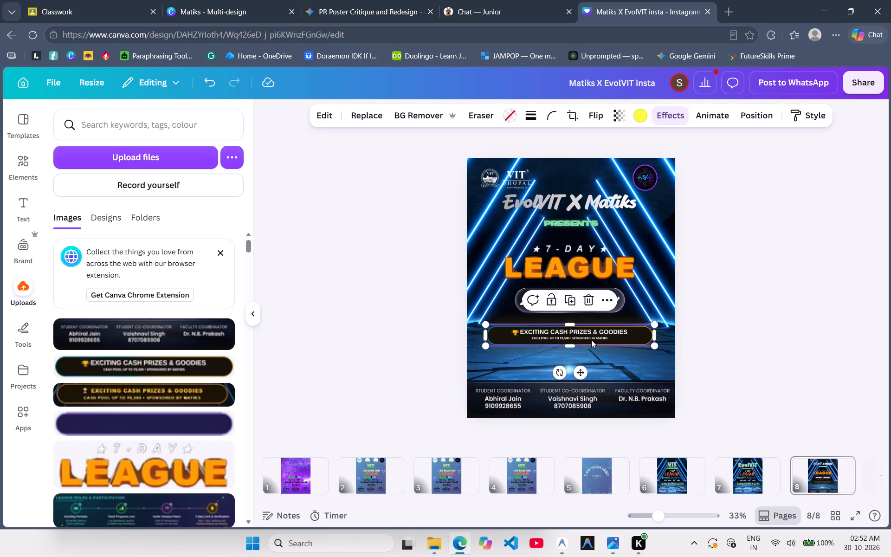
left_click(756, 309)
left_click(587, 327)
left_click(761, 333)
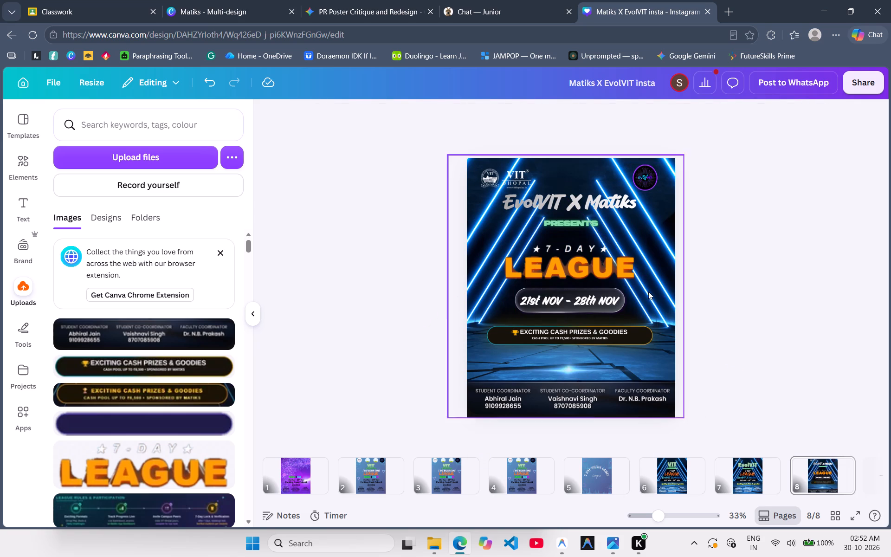
Move the PRESENTS text slightly down beneath the EvolVIT X Matiks heading.
left_click_drag(566, 224, 566, 228)
left_click(715, 249)
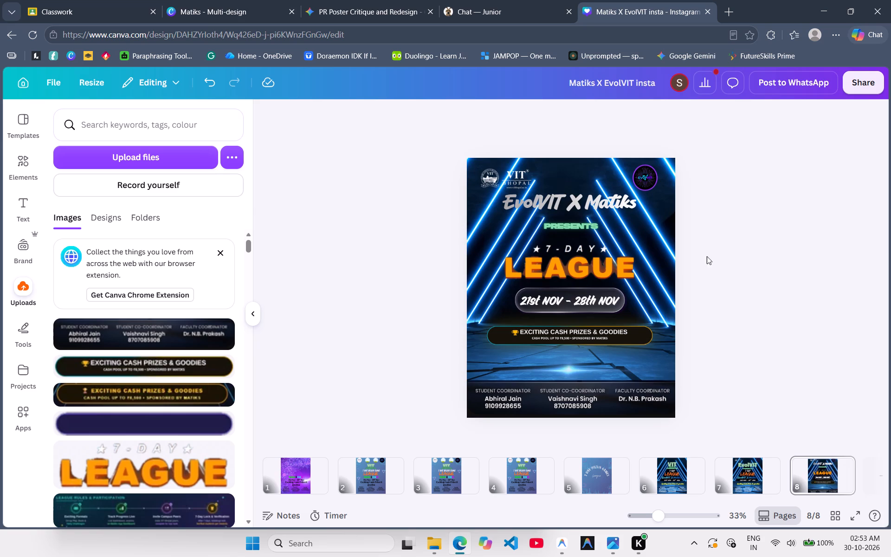
Trim the top edge of the coordinator banner very slightly.
left_click(613, 384)
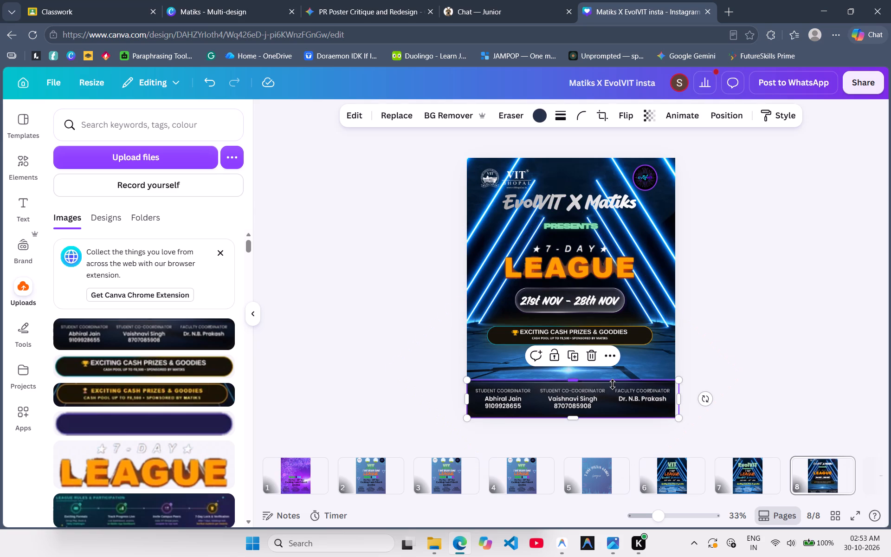
left_click_drag(574, 379, 590, 384)
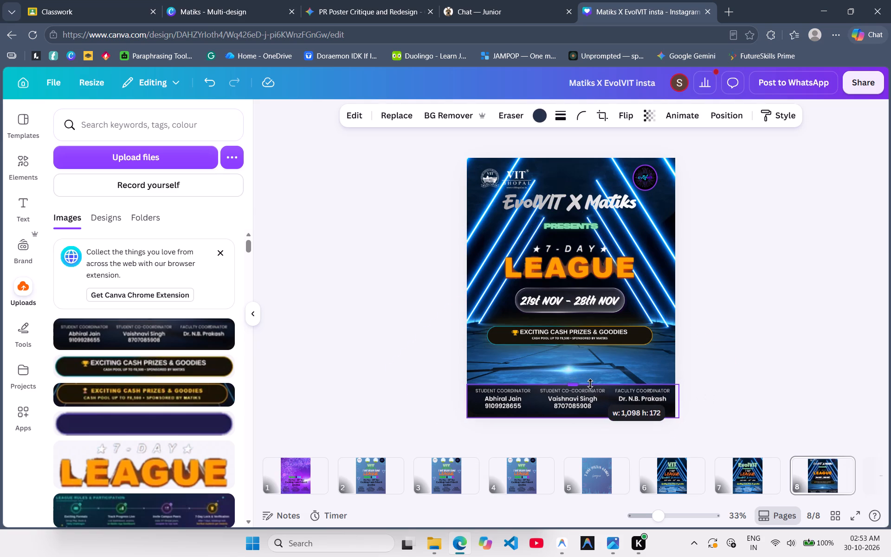
left_click_drag(590, 384, 591, 384)
left_click_drag(591, 384, 596, 381)
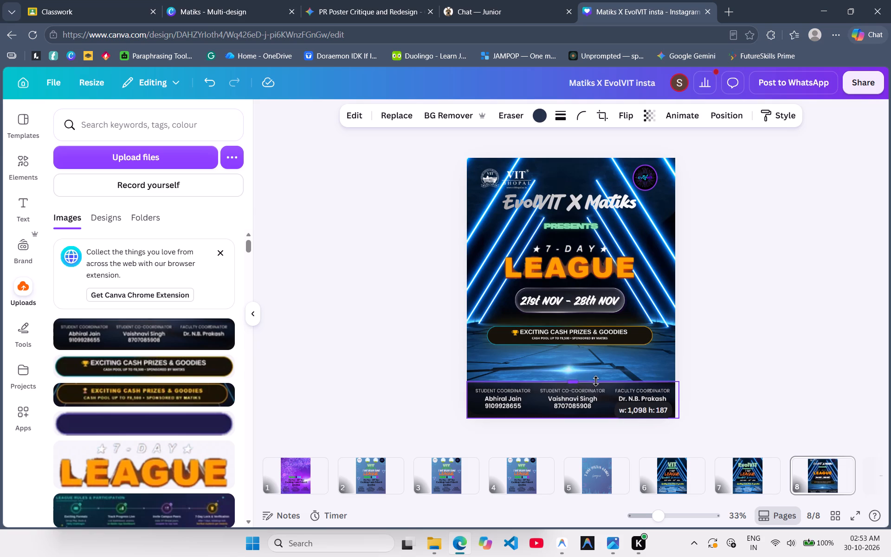
left_click_drag(596, 381, 598, 380)
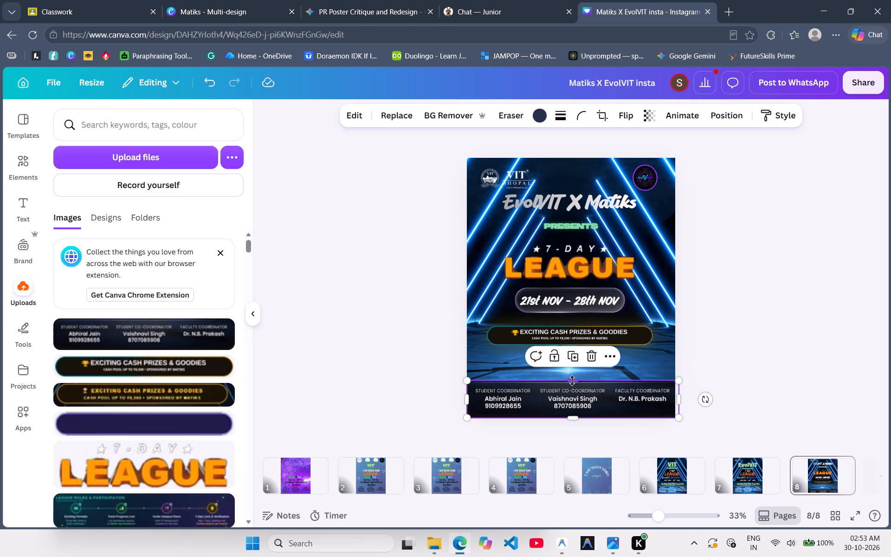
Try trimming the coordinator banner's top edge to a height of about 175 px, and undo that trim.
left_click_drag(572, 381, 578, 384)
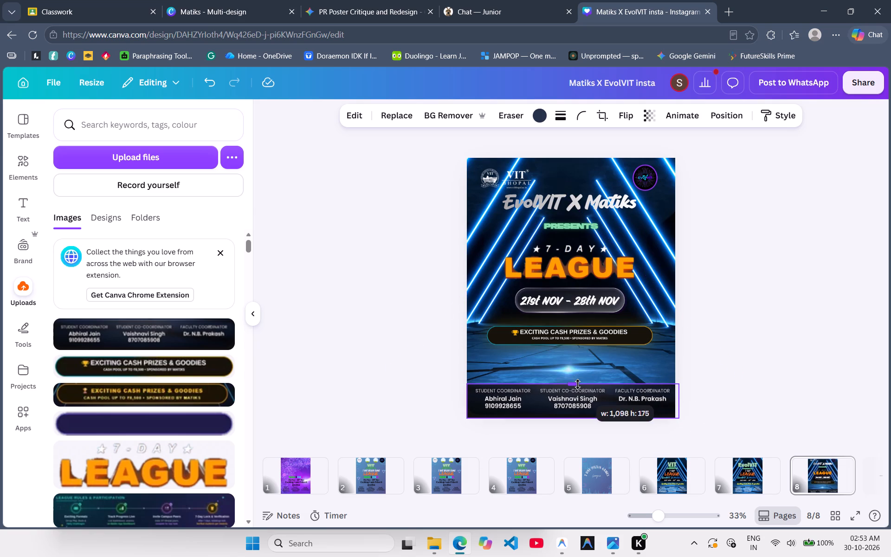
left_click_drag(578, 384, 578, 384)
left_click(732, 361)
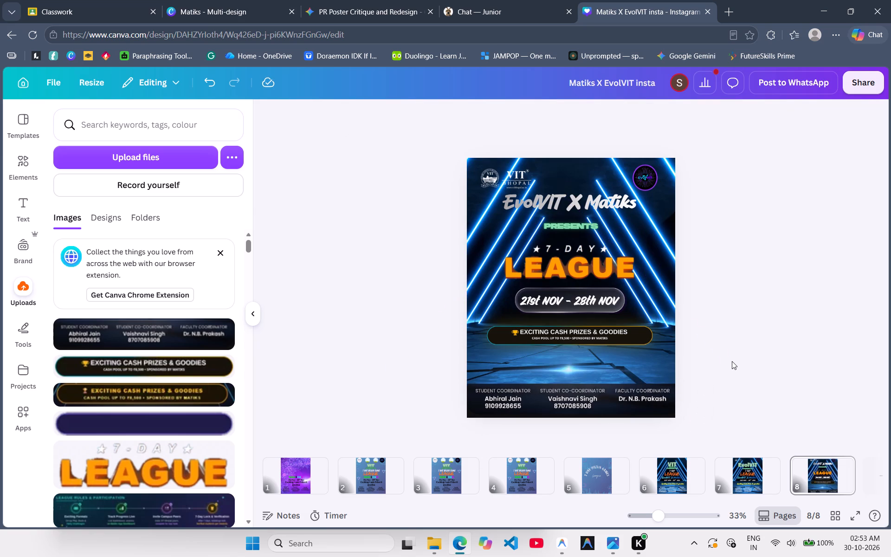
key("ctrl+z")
key("shift+super+s")
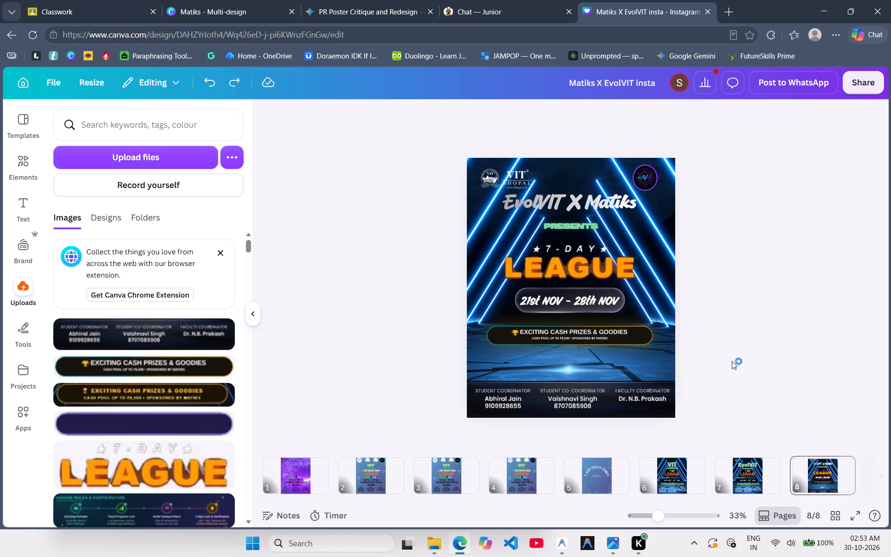
left_click_drag(458, 153, 690, 421)
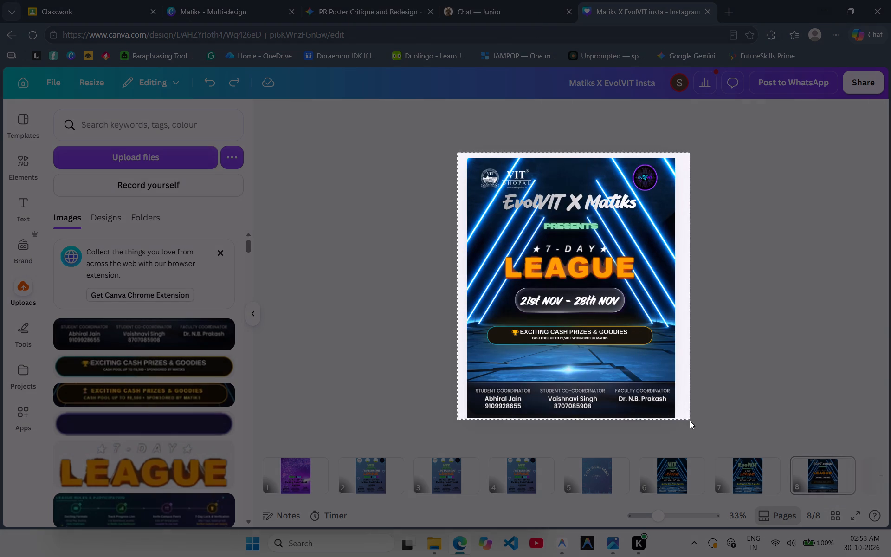
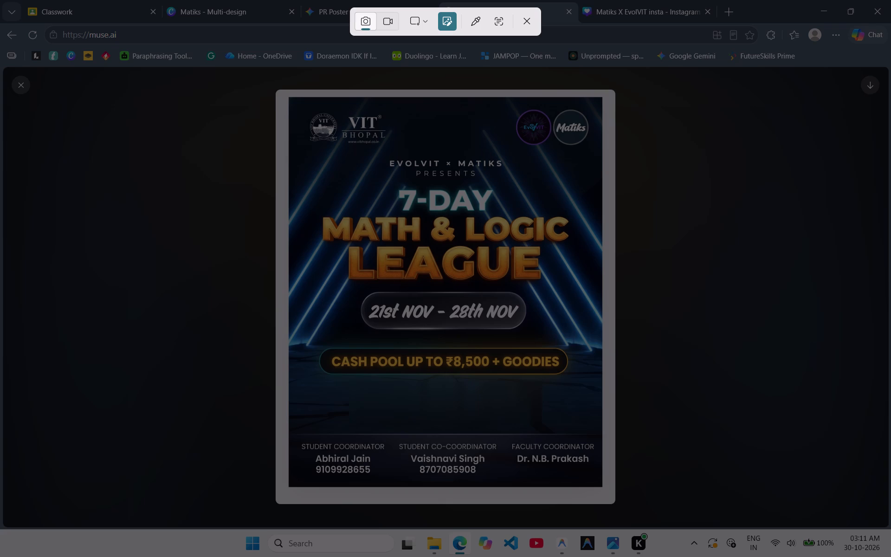
left_click(290, 97)
left_click_drag(290, 97, 287, 107)
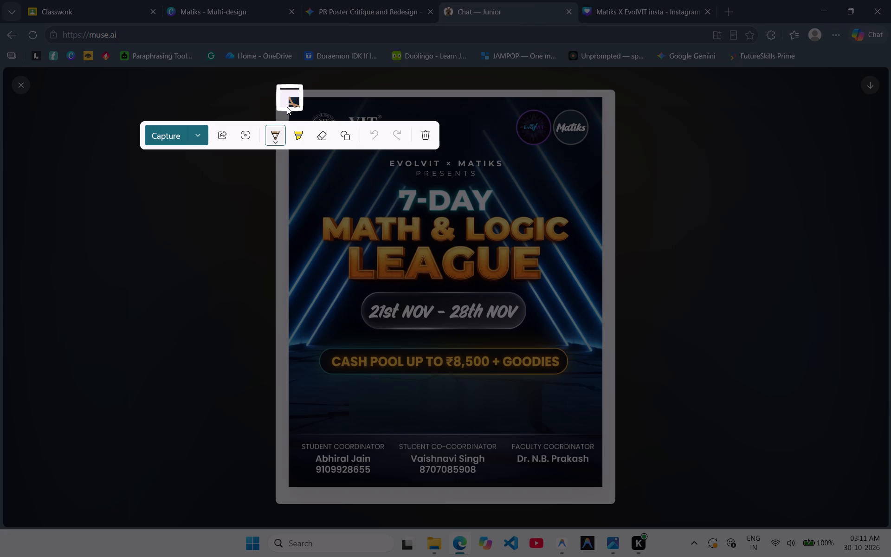
left_click_drag(287, 107, 244, 123)
key("ctrl+z")
left_click_drag(302, 107, 552, 468)
scroll(484, 365, "up", 1)
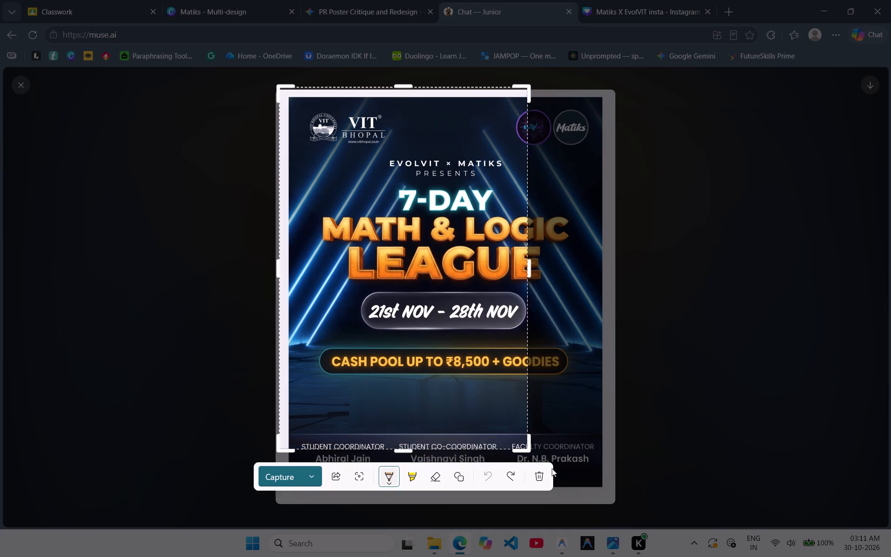
left_click_drag(552, 468, 605, 489)
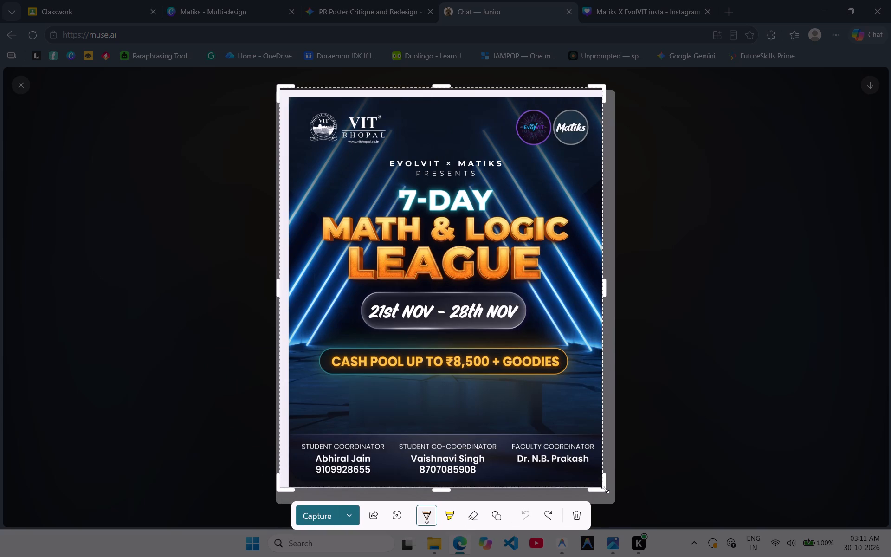
left_click_drag(605, 489, 605, 487)
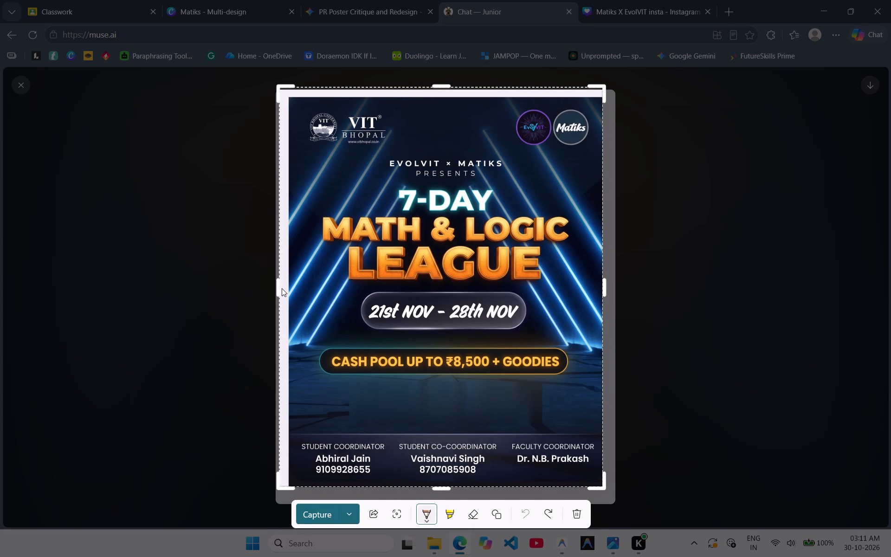
left_click_drag(278, 288, 288, 288)
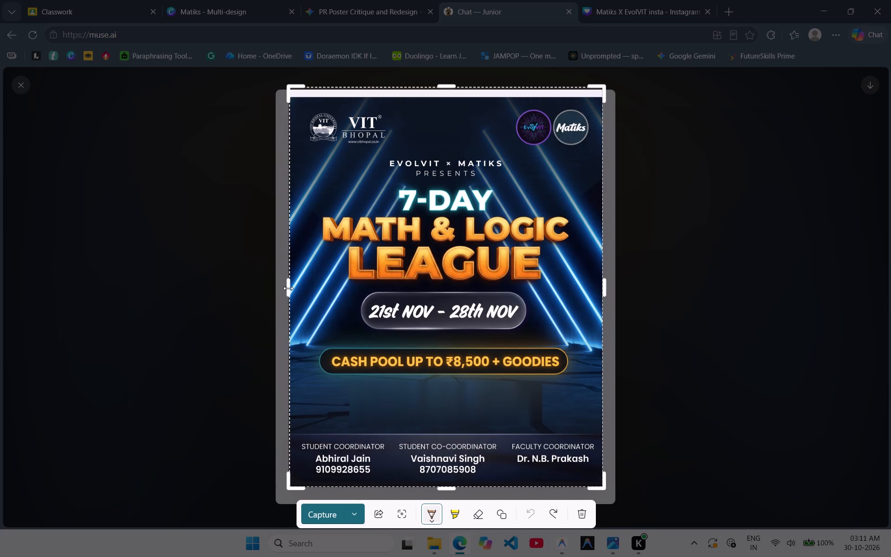
left_click_drag(288, 288, 288, 289)
left_click_drag(445, 87, 452, 98)
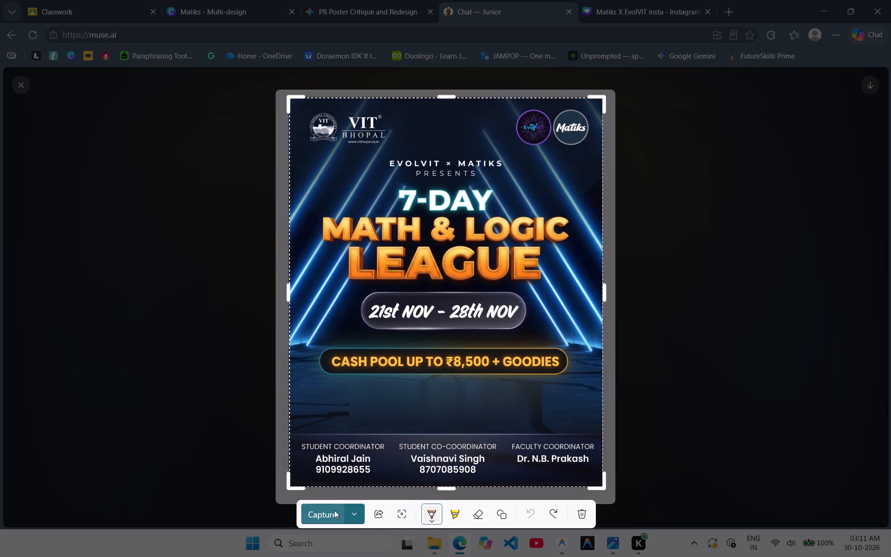
left_click(332, 510)
In the Canva design "Matiks X EvolVIT insta", add a new page 9, paste the poster snip and enlarge it to fill the page.
left_click(594, 0)
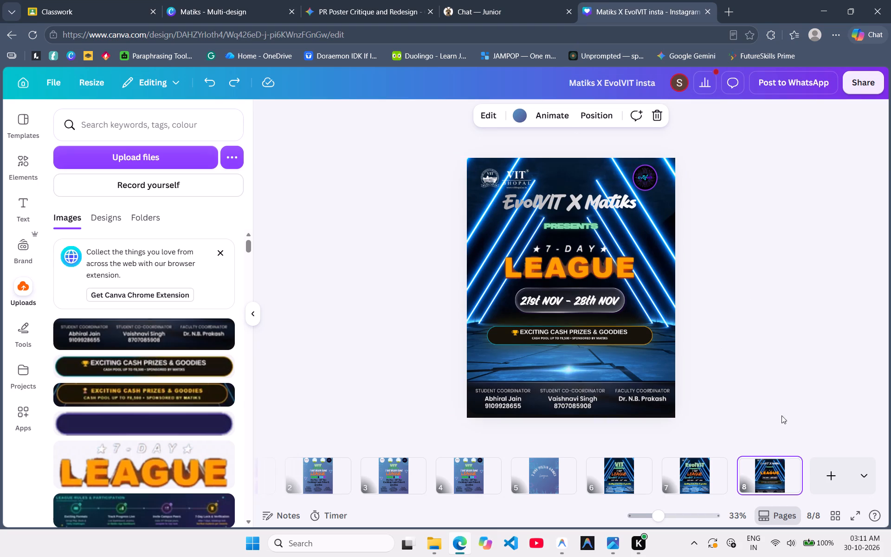
left_click(832, 484)
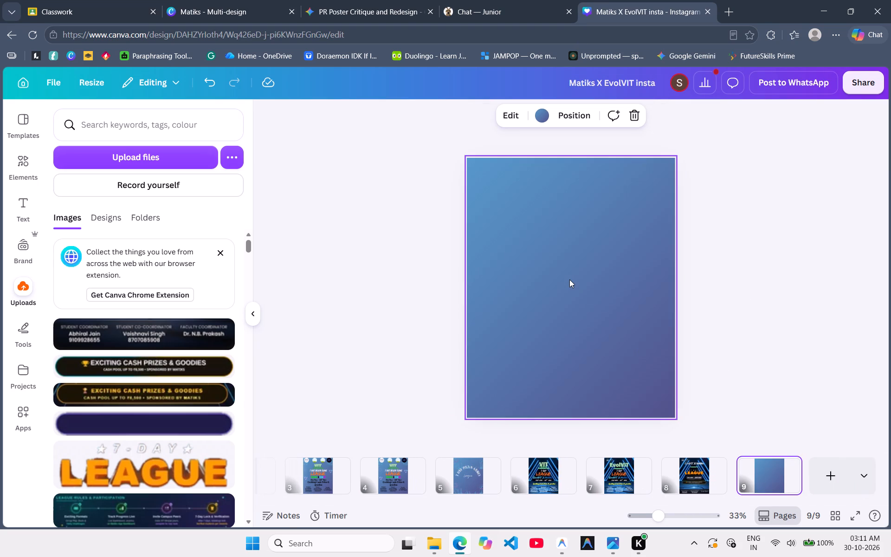
left_click(569, 279)
key("ctrl+v")
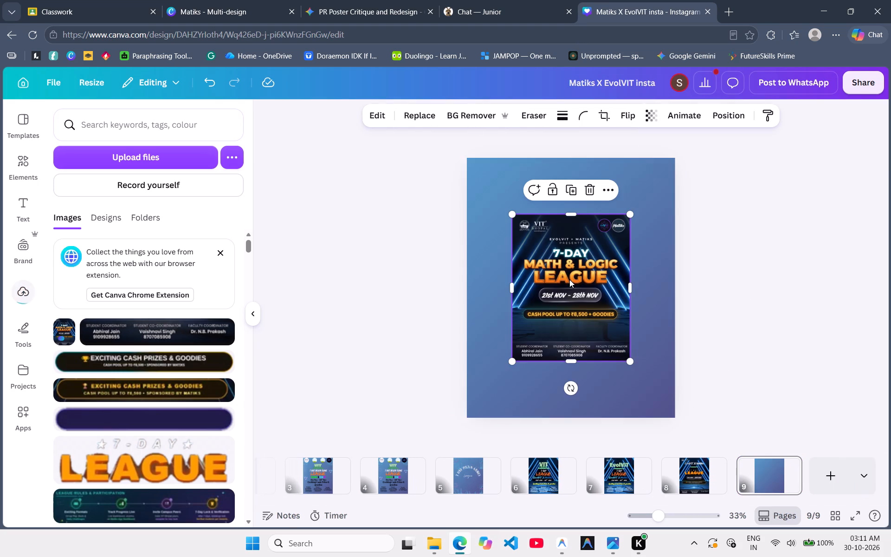
left_click_drag(514, 215, 483, 141)
left_click_drag(631, 360, 665, 425)
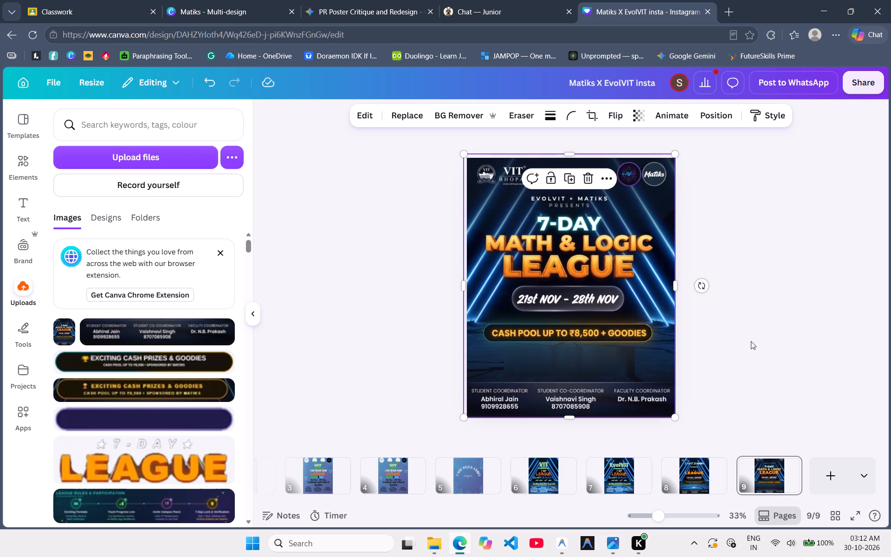
left_click(751, 341)
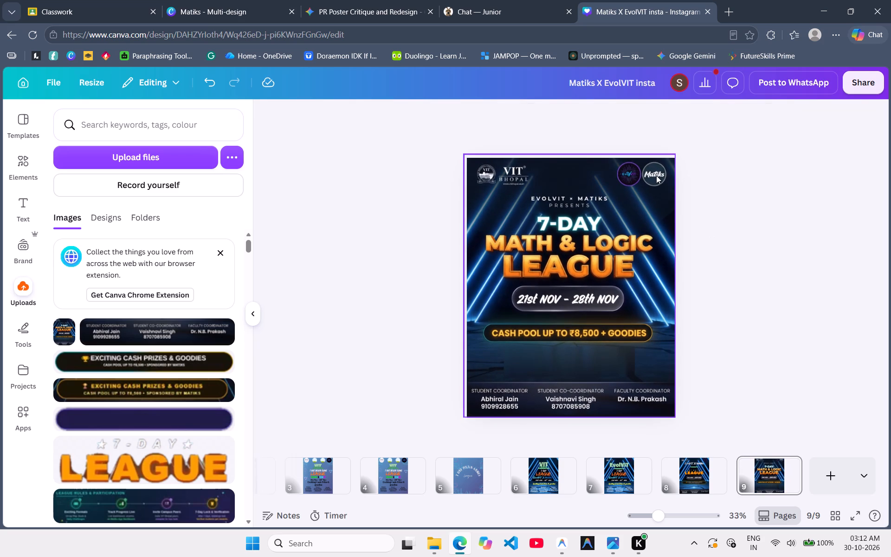
Place the uploaded green-on-black logo image on page 9 and scale it down.
scroll(123, 385, "down", 4)
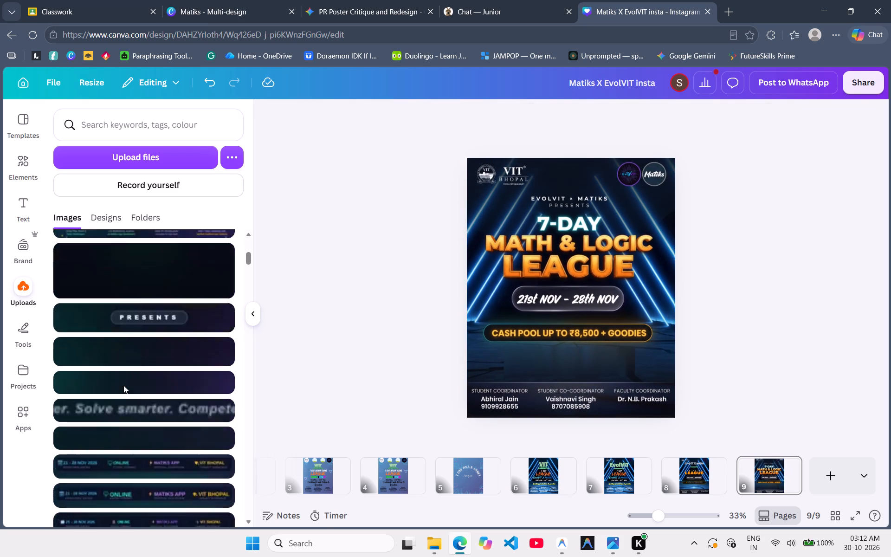
scroll(123, 385, "down", 4)
left_click(123, 385)
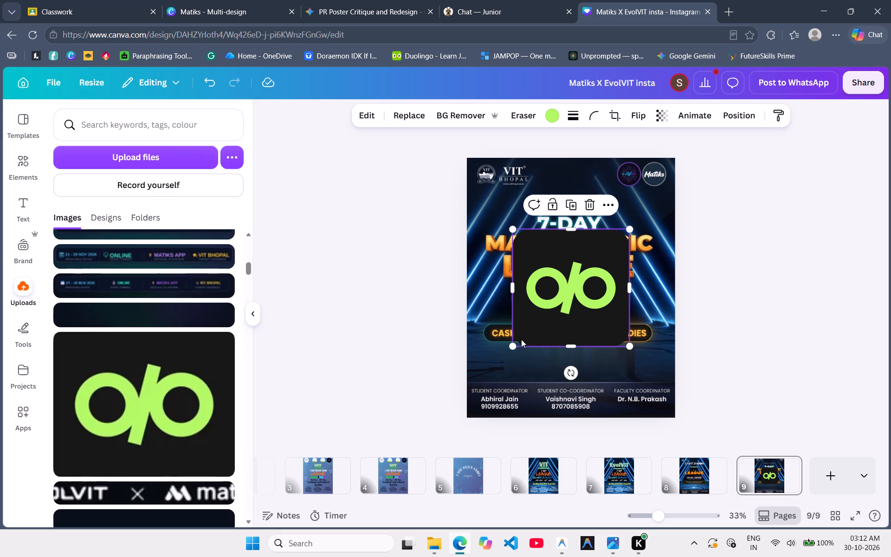
left_click_drag(517, 343, 556, 311)
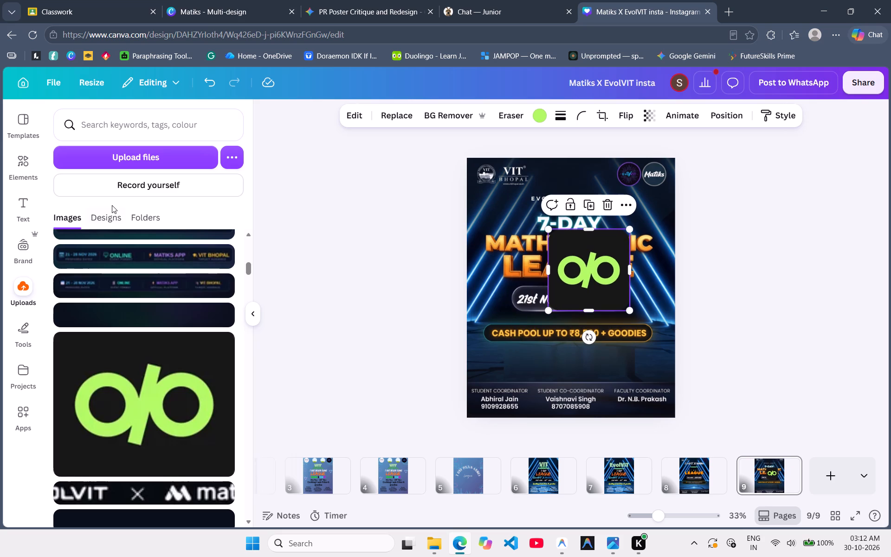
Search the elements for "frames" and add a circular frame to the poster page.
left_click(23, 162)
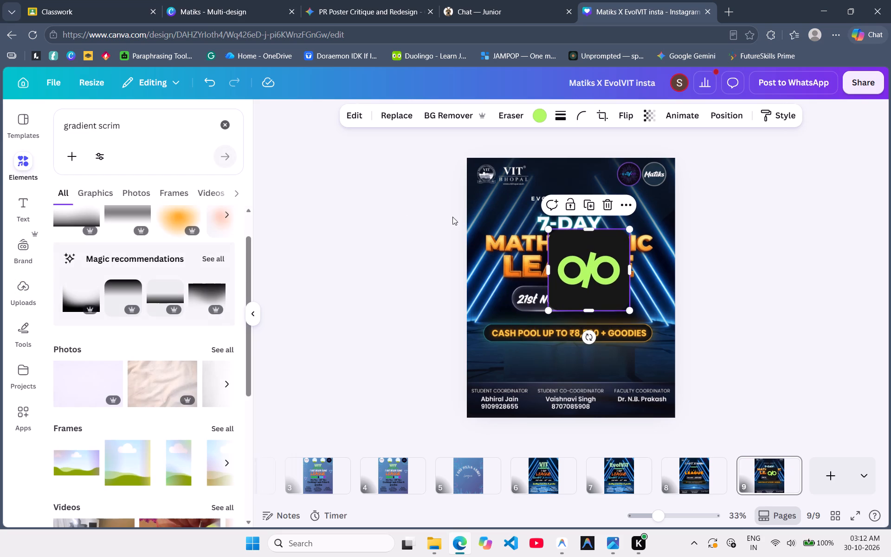
scroll(170, 282, "up", 11)
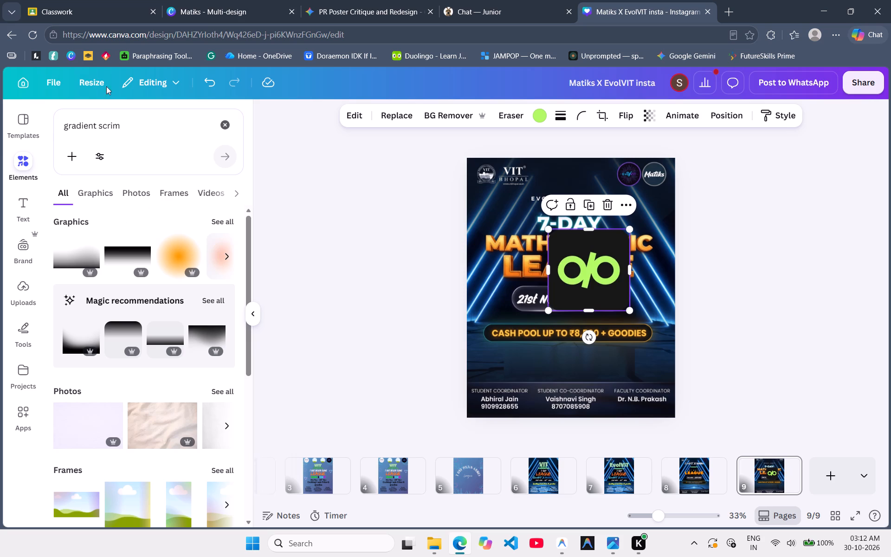
triple_click(122, 125)
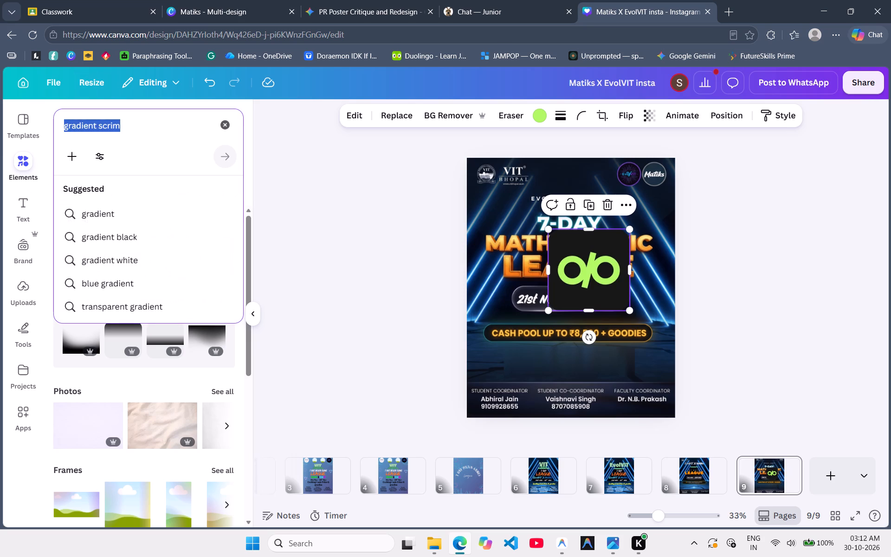
type("fra")
key("Down")
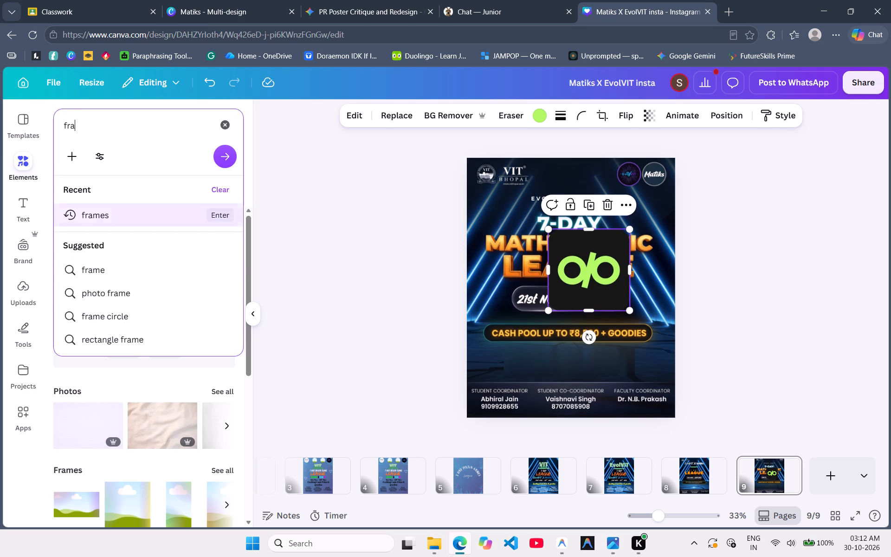
key("Return")
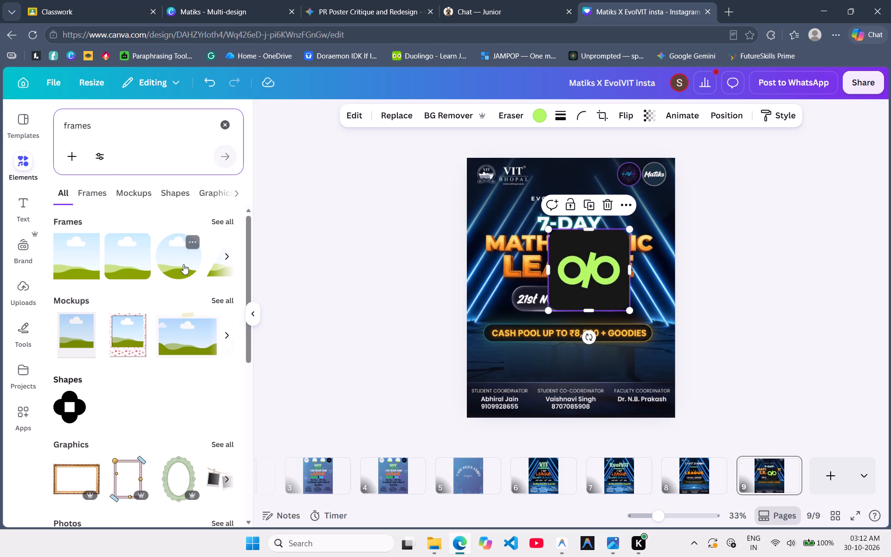
left_click(183, 264)
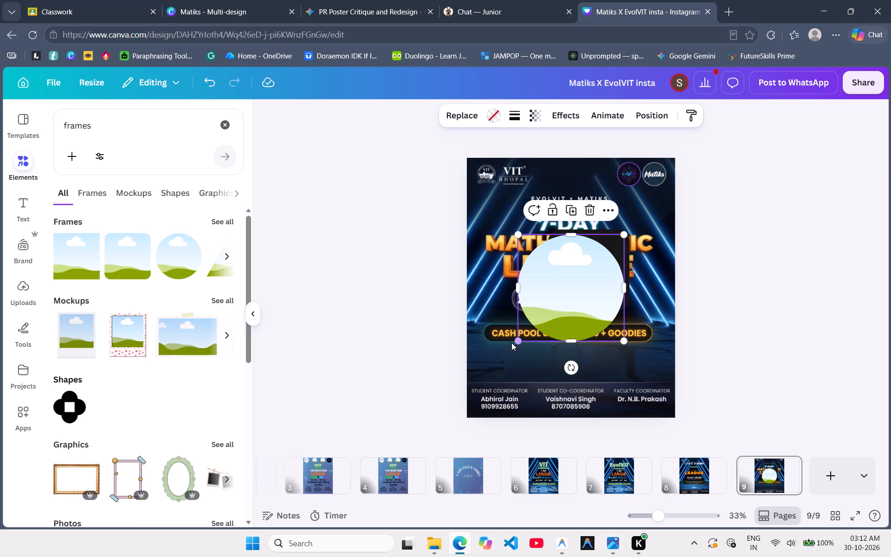
Shrink the circular frame to the size of the round EvolVIT logo and position it over that logo.
left_click_drag(517, 339, 600, 269)
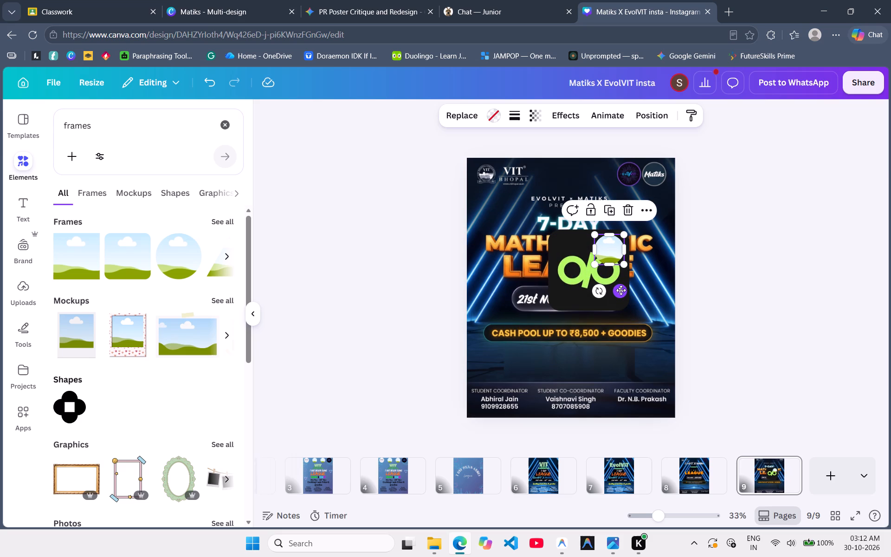
left_click_drag(621, 290, 635, 226)
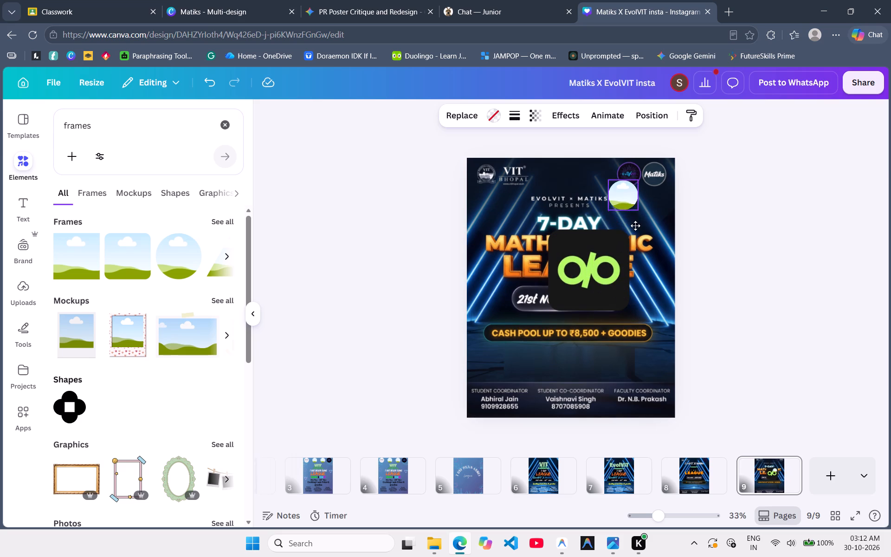
left_click_drag(635, 226, 639, 216)
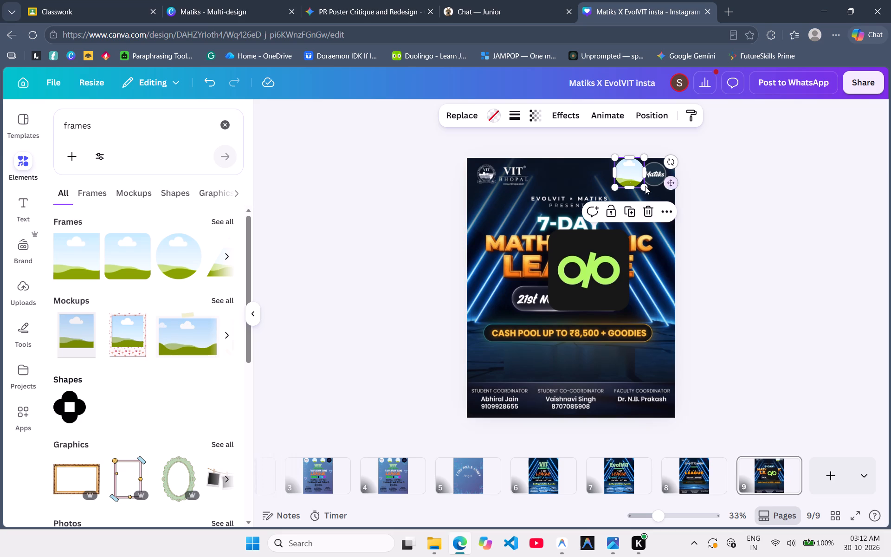
left_click_drag(613, 156, 619, 168)
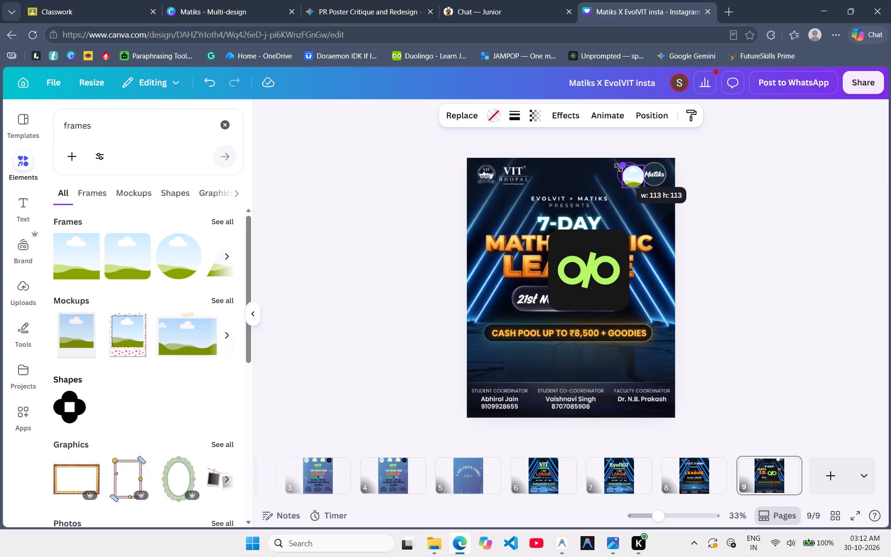
left_click_drag(619, 168, 614, 165)
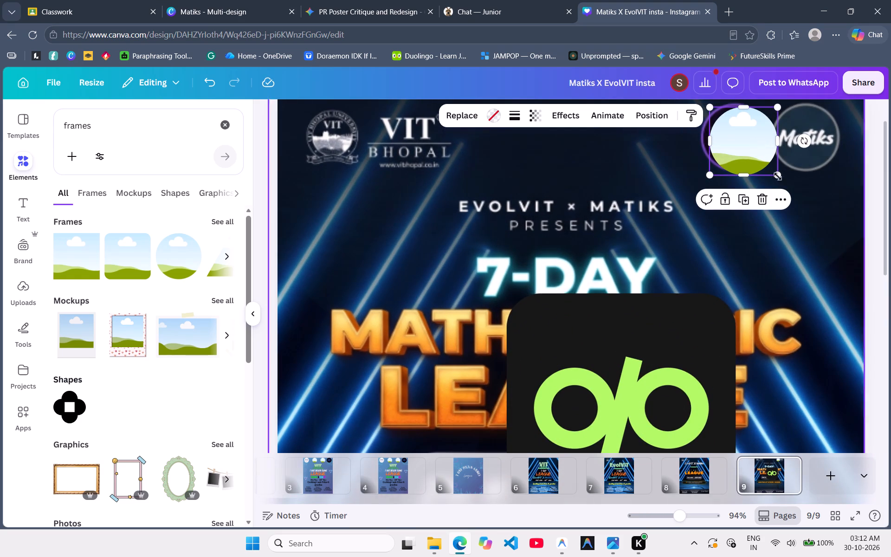
left_click_drag(746, 155, 734, 151)
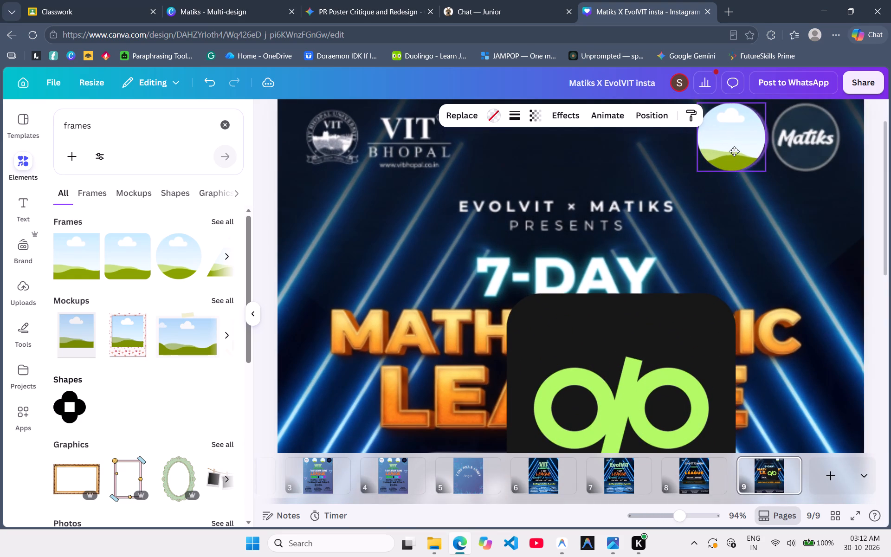
left_click_drag(734, 151, 737, 152)
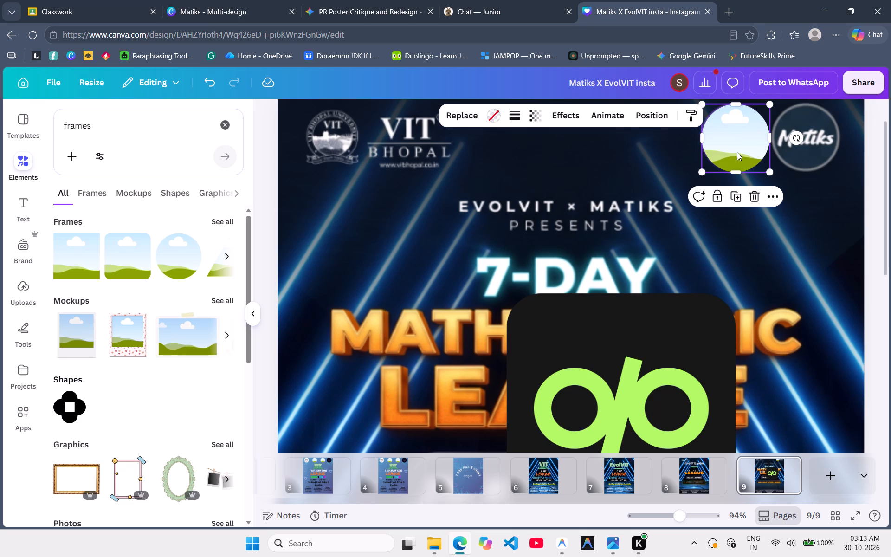
Duplicate the circular frame and place the copy over the round Matiks logo.
key("ctrl+d")
left_click_drag(737, 152, 801, 146)
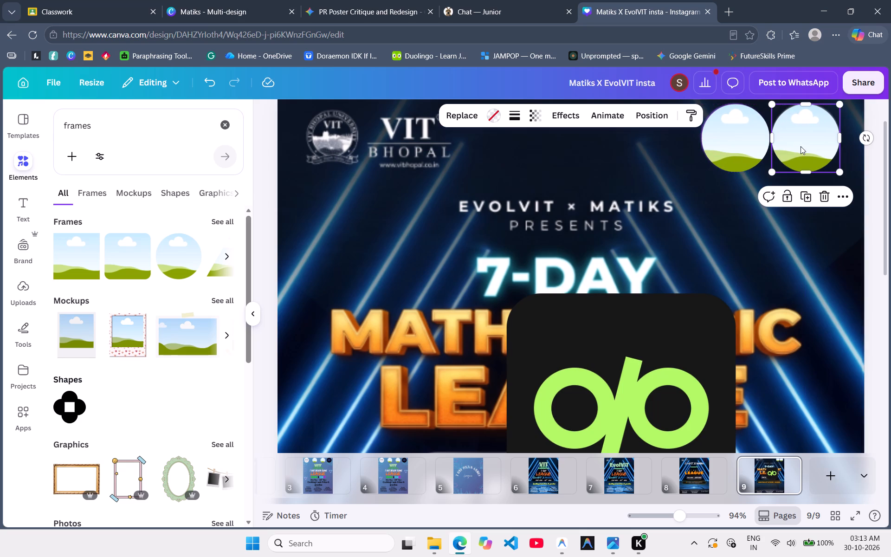
left_click(820, 235)
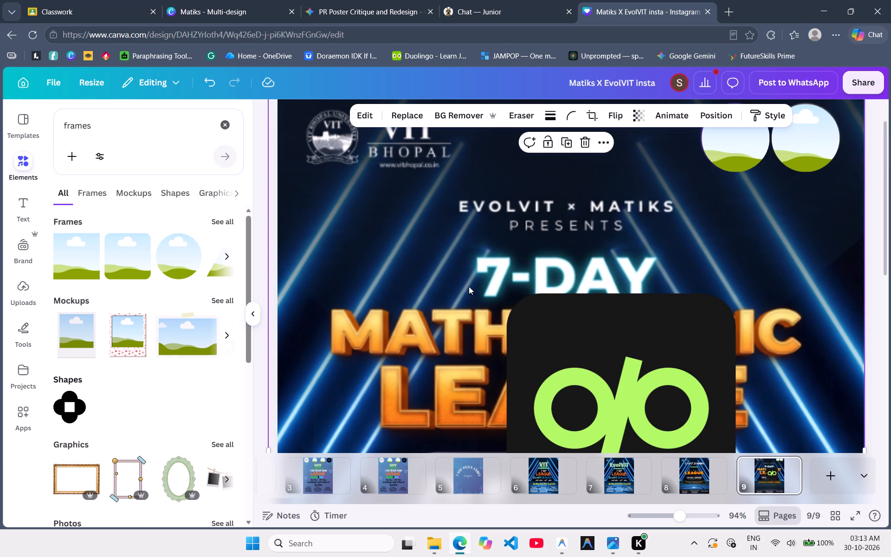
Move the green-on-black logo image into the circular frame covering the Matiks logo so it fills the circle.
left_click_drag(592, 360, 779, 77)
left_click_drag(760, 201, 810, 144)
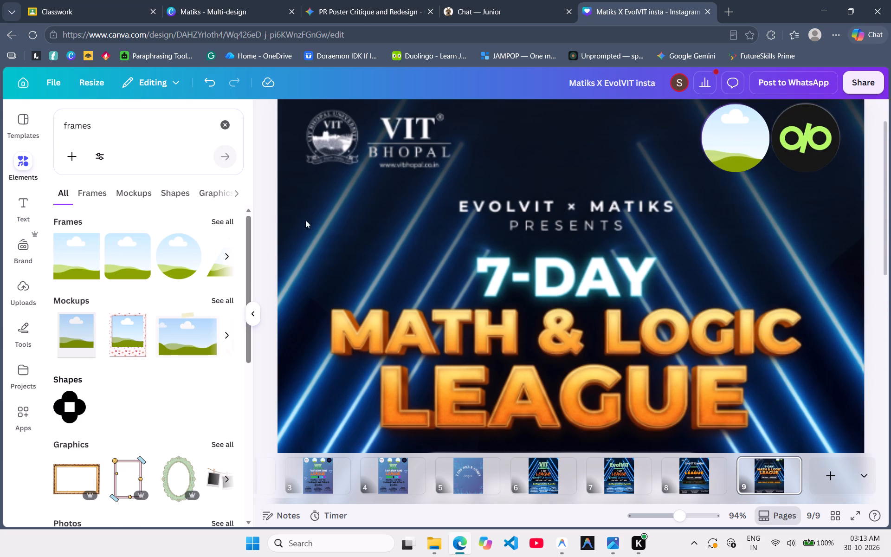
Add a square frame to the poster page.
left_click(72, 259)
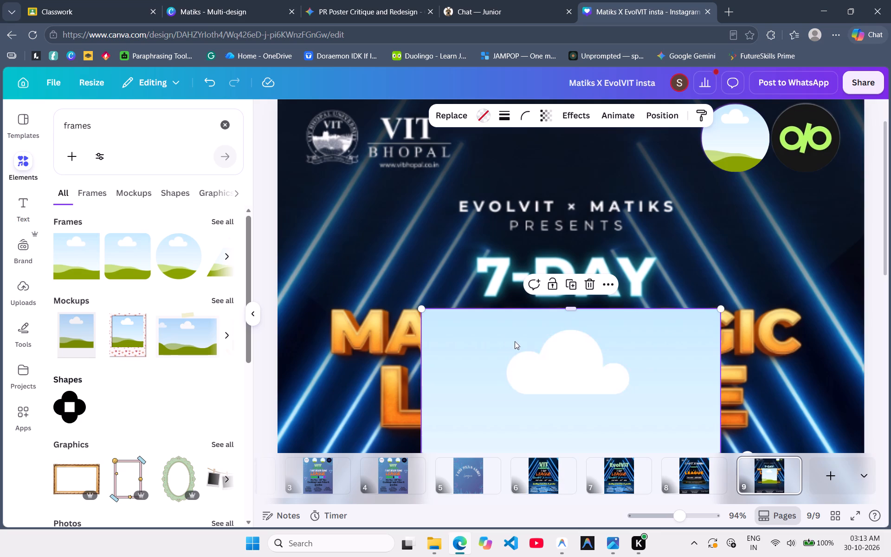
Find the black VIT Bhopal logo among the uploaded images and add it to the poster page.
left_click(19, 295)
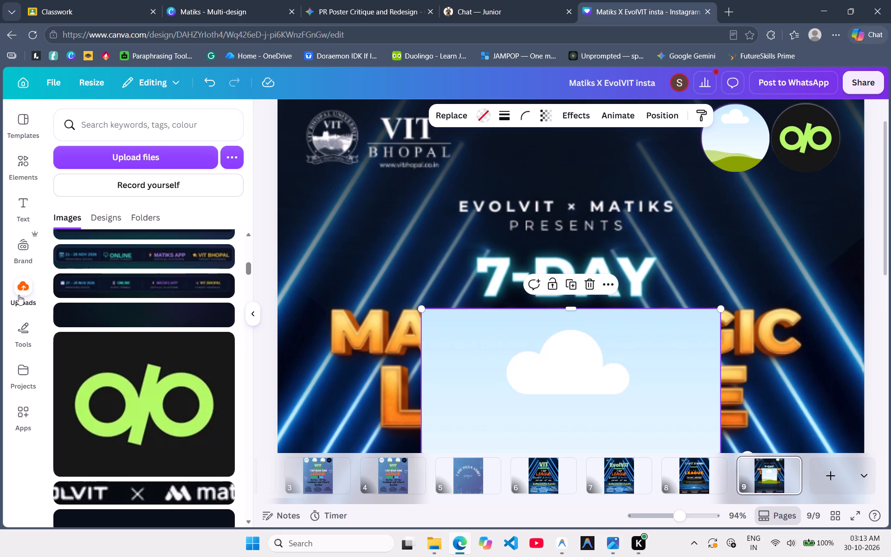
scroll(105, 392, "down", 11)
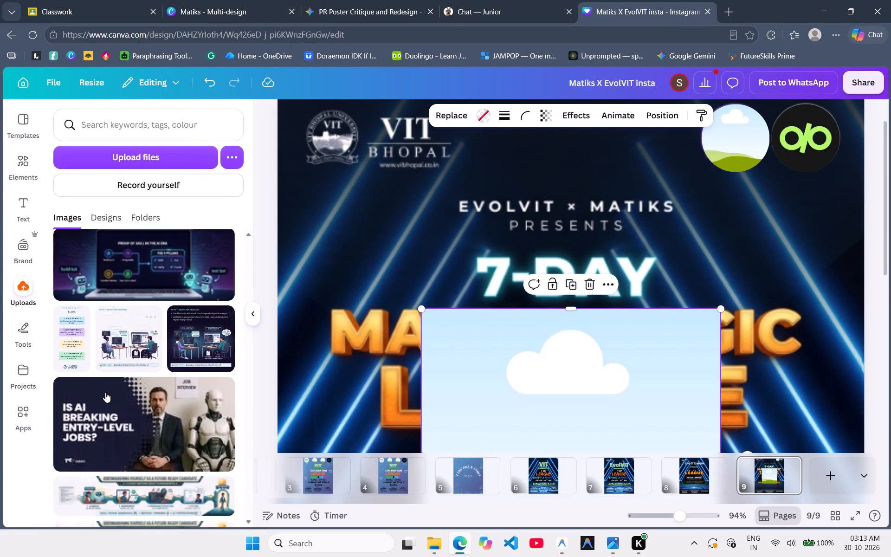
scroll(105, 392, "down", 19)
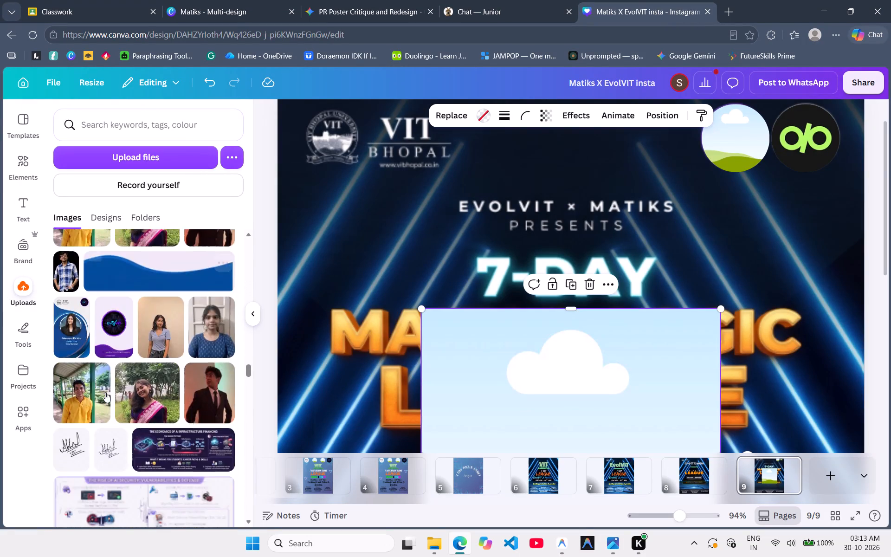
scroll(105, 392, "down", 17)
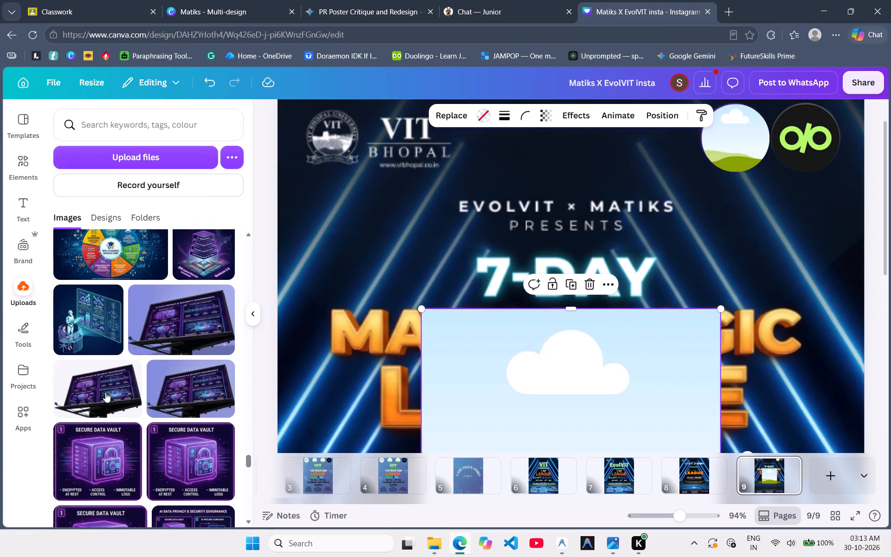
scroll(105, 392, "down", 11)
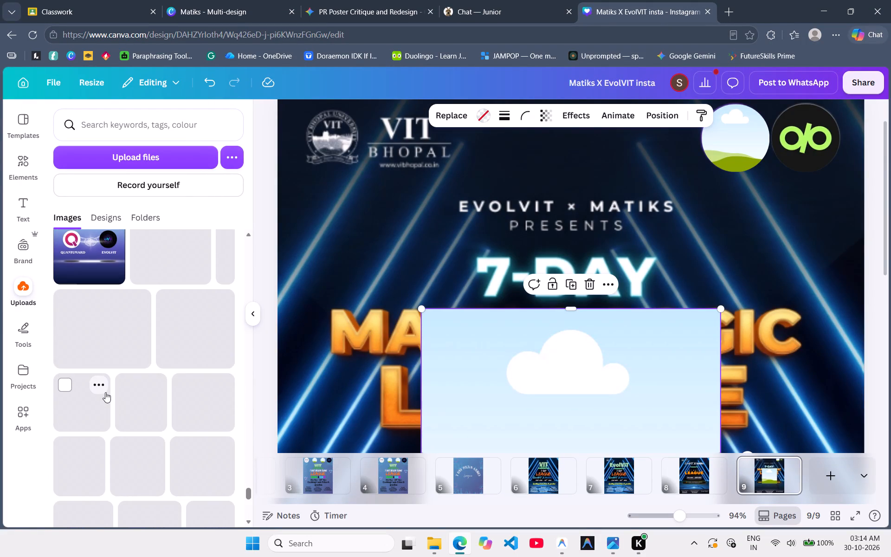
scroll(105, 392, "down", 5)
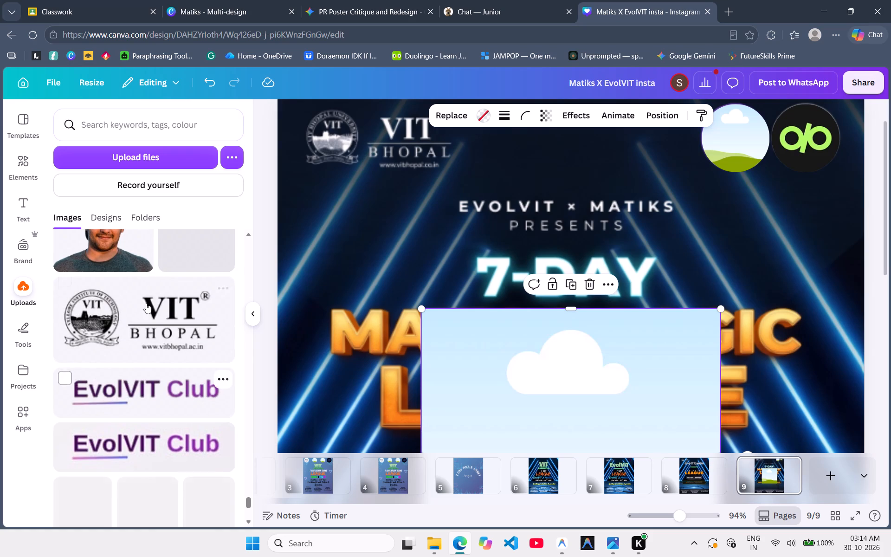
left_click(147, 305)
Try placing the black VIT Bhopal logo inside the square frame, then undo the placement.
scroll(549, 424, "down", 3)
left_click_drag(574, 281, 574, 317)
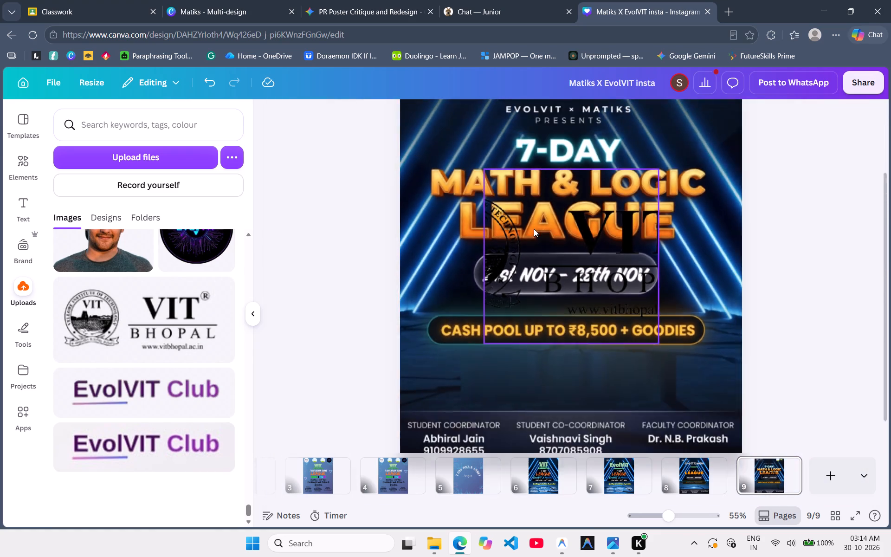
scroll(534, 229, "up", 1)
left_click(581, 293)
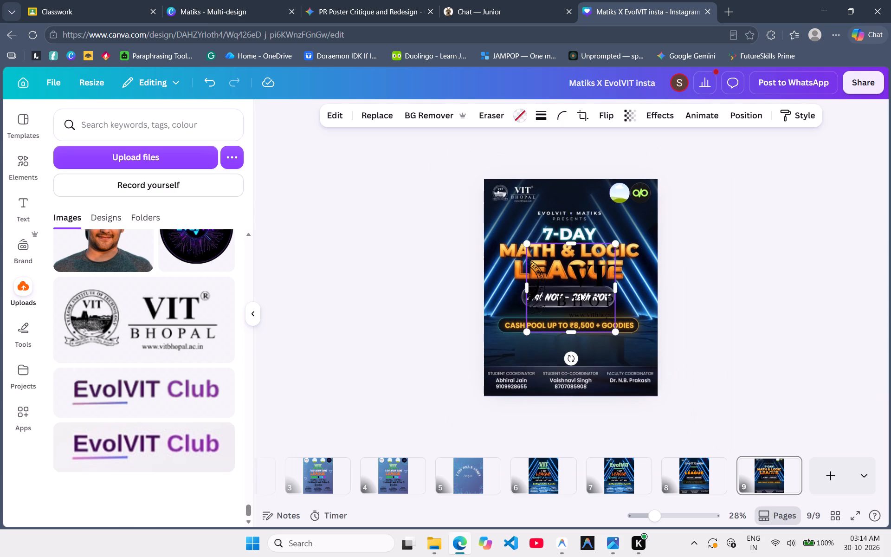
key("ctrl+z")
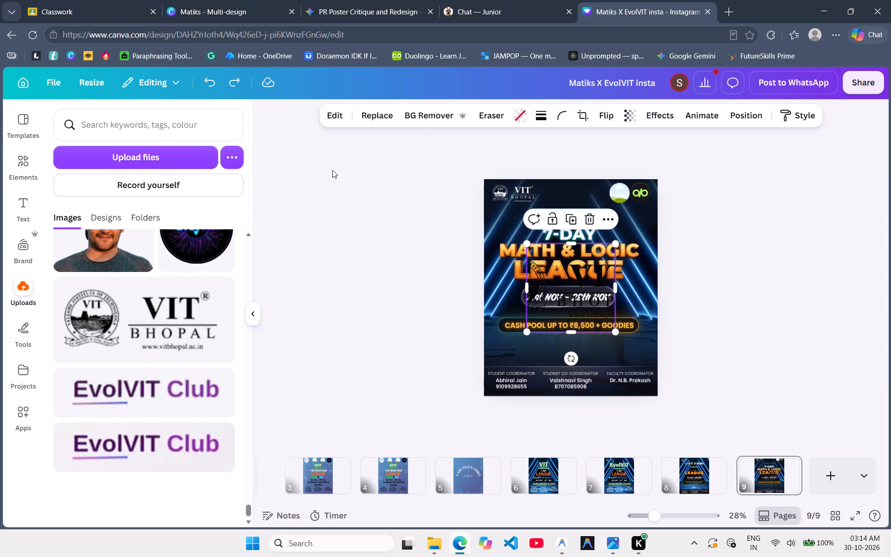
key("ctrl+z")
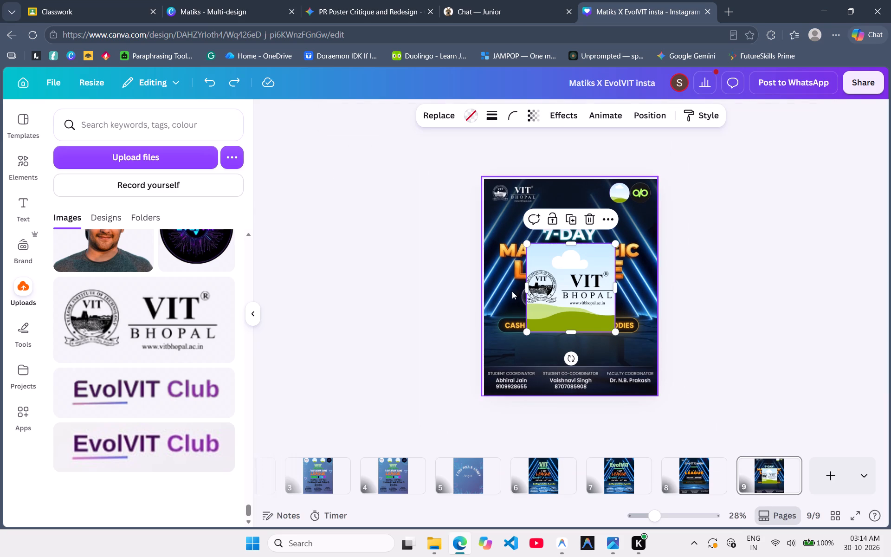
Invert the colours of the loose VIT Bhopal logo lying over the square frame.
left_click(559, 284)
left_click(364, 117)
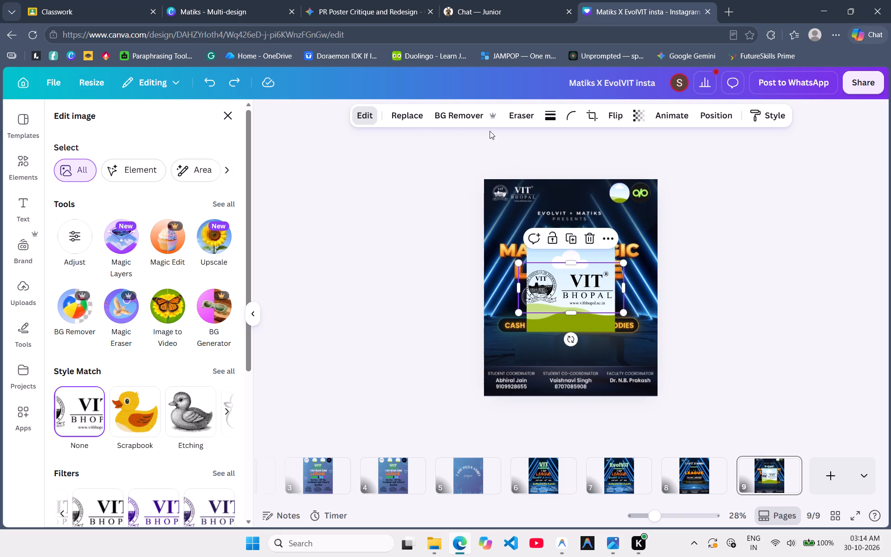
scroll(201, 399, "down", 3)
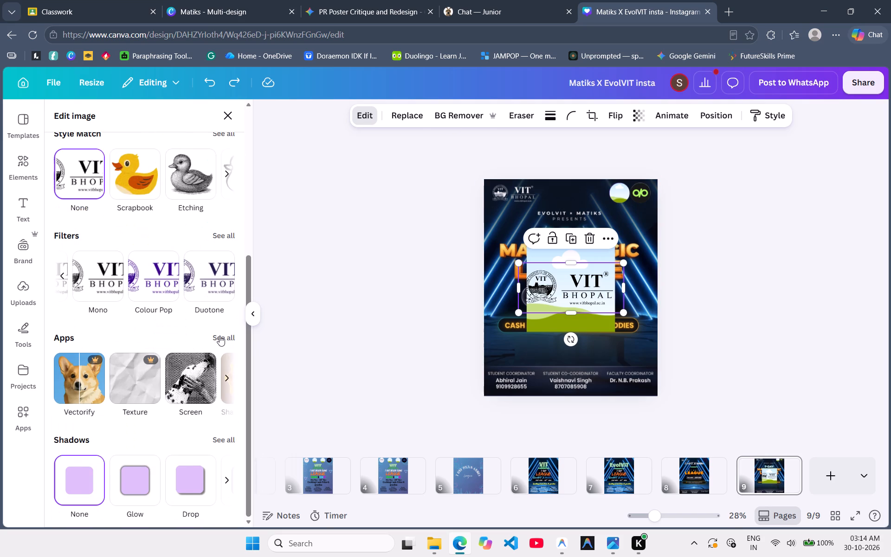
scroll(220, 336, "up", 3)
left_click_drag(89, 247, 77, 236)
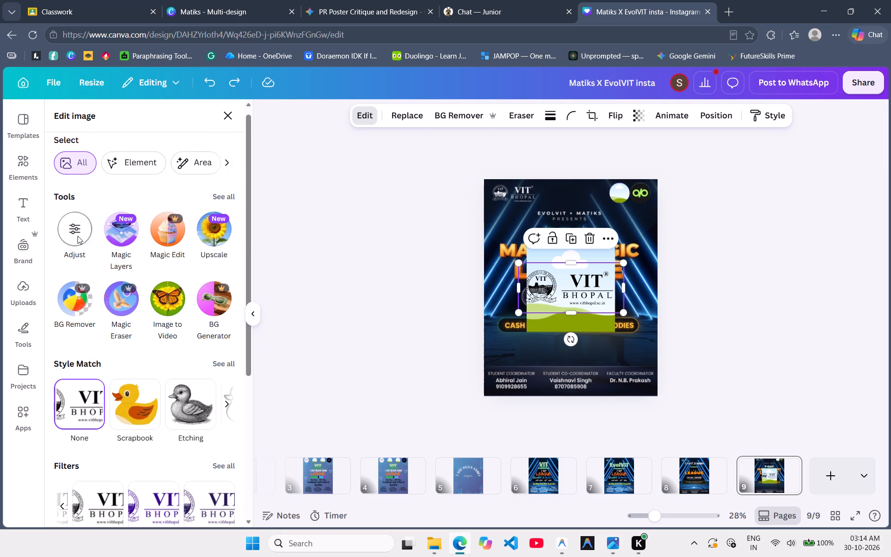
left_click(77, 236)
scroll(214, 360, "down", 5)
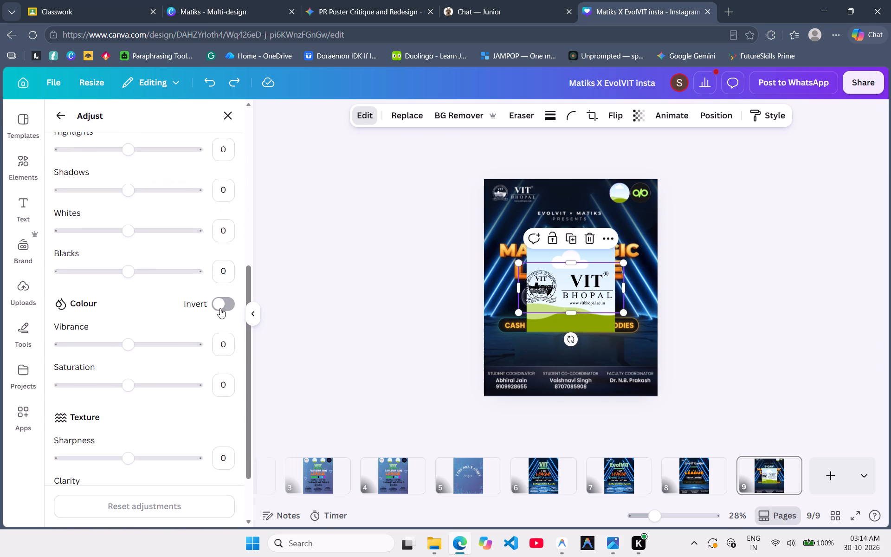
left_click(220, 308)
Place the VIT Bhopal logo inside the square frame so it fills it.
left_click(564, 292)
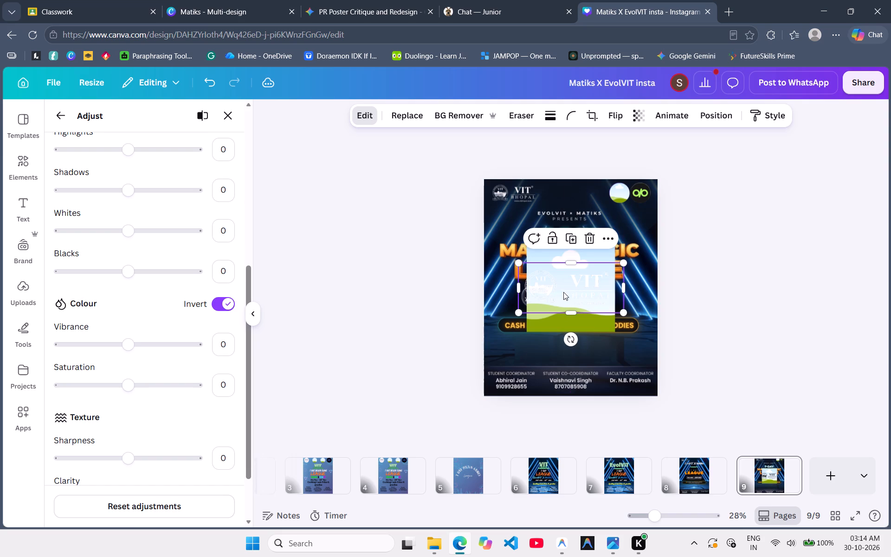
left_click(567, 292)
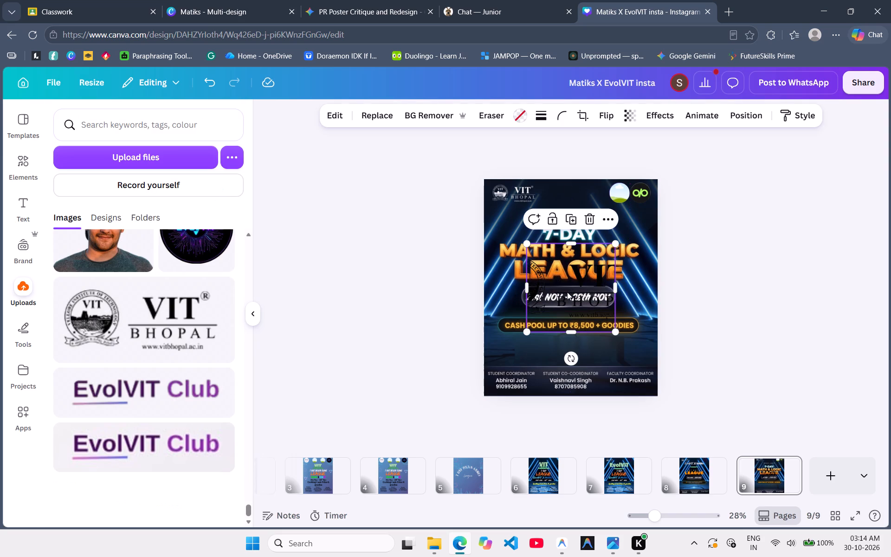
Invert the colours of the framed VIT Bhopal logo so it turns white.
left_click(333, 120)
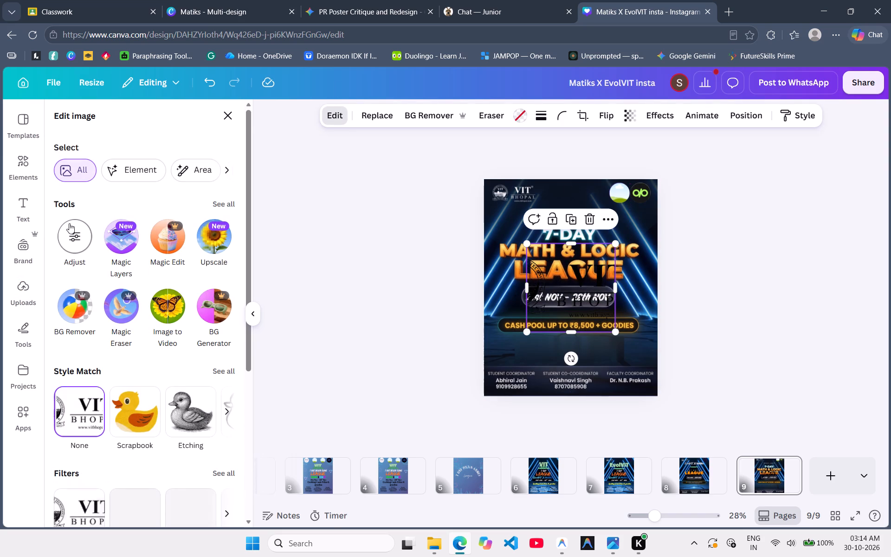
left_click(69, 227)
scroll(199, 384, "down", 4)
left_click(222, 346)
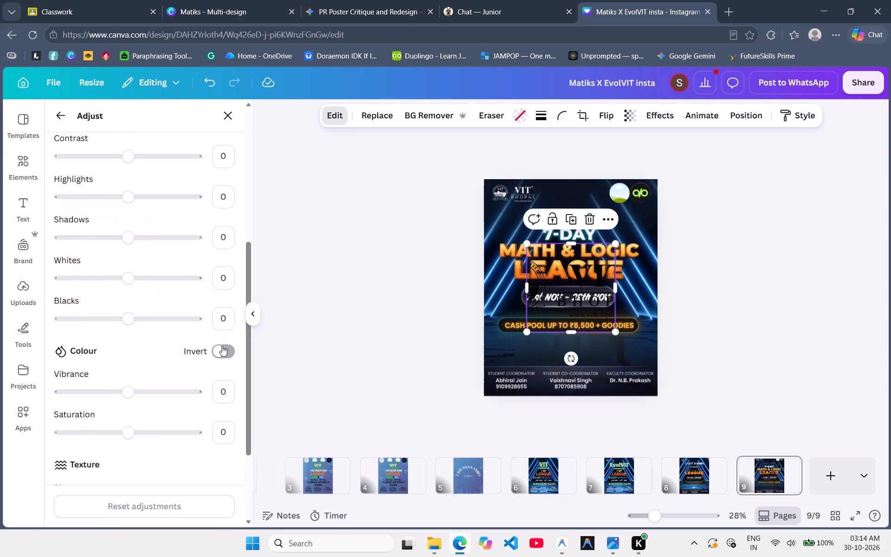
Widen the frame to about 1,117 by 551 so the whole VIT Bhopal logo fits inside it.
left_click_drag(618, 290, 723, 287)
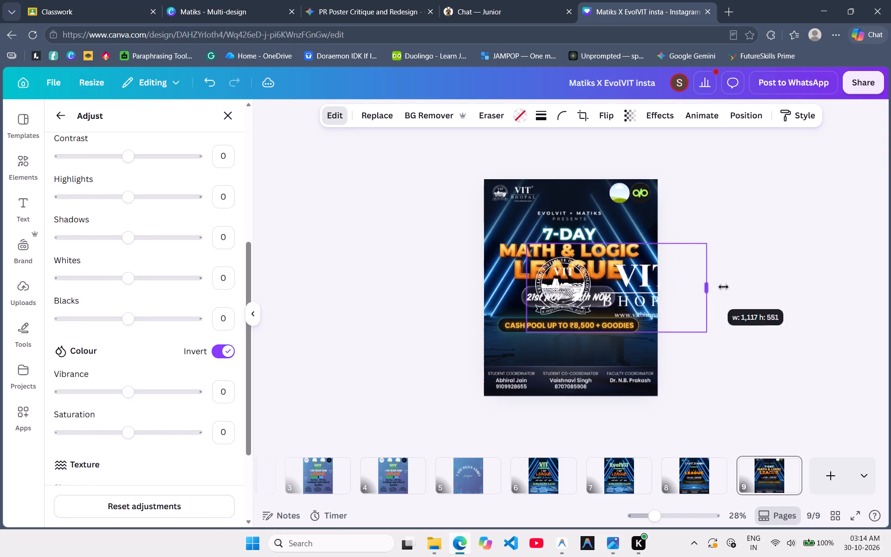
left_click_drag(723, 287, 709, 291)
Shrink the white VIT Bhopal logo and align it over the poster's printed VIT Bhopal logo, matching its size.
left_click_drag(707, 330, 644, 281)
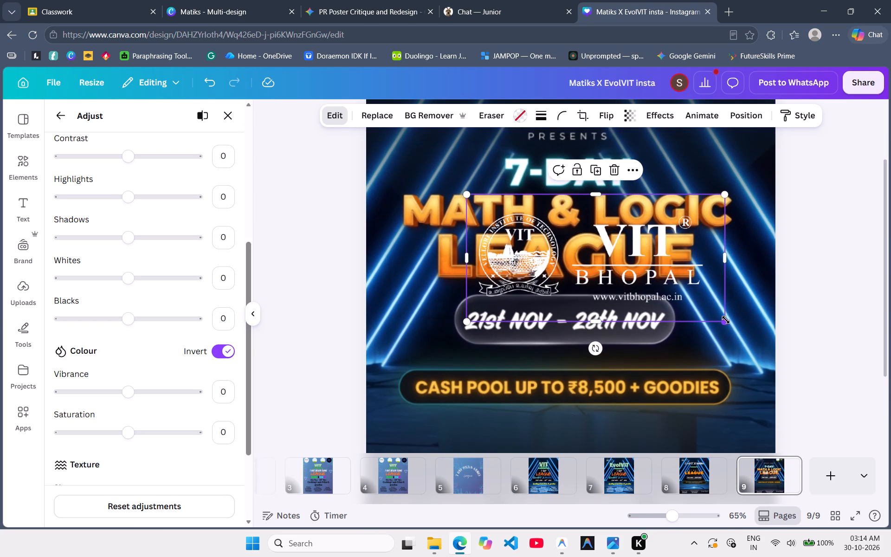
left_click_drag(726, 321, 618, 261)
scroll(618, 261, "up", 3)
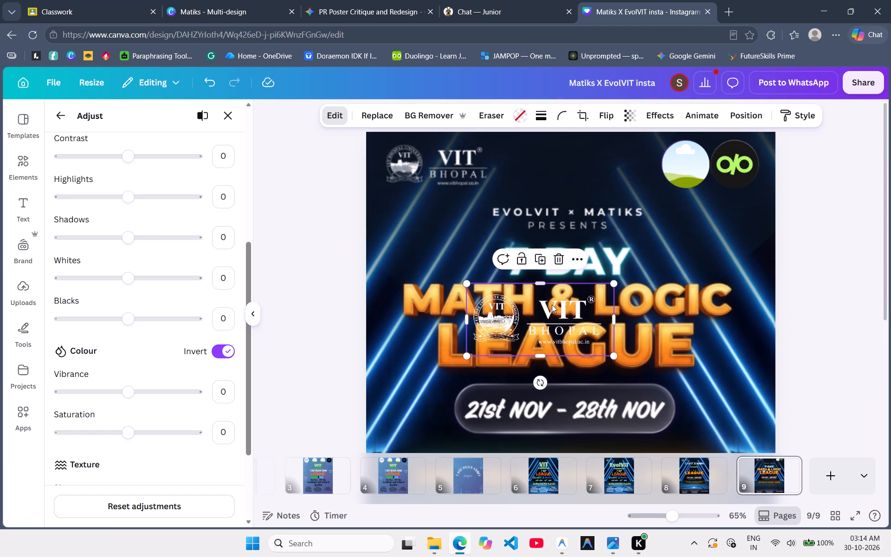
left_click_drag(550, 311, 457, 158)
left_click_drag(521, 206, 500, 200)
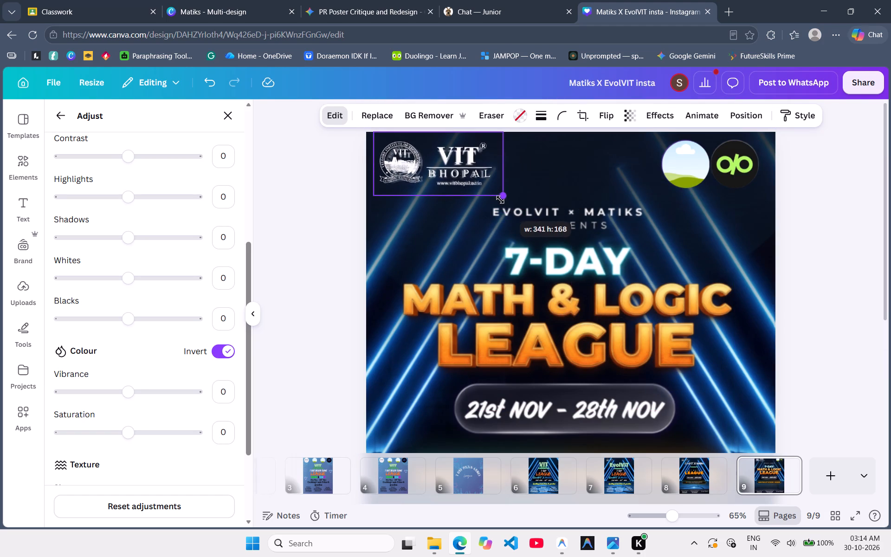
left_click_drag(500, 200, 497, 200)
left_click(440, 158)
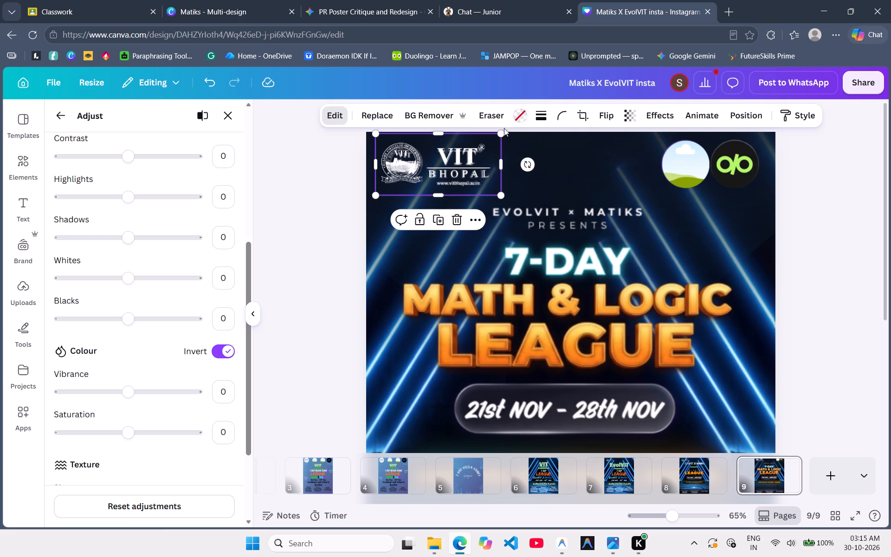
left_click_drag(501, 133, 499, 139)
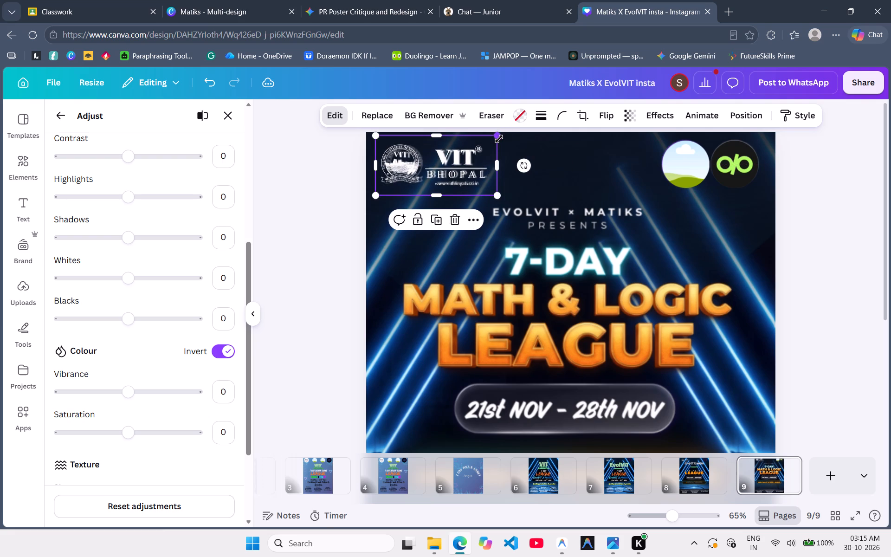
left_click(433, 168)
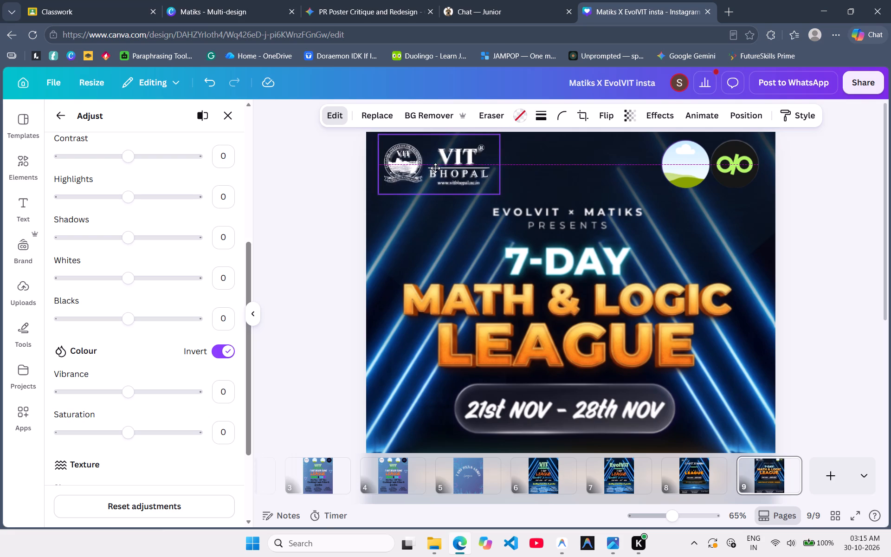
scroll(435, 168, "up", 2)
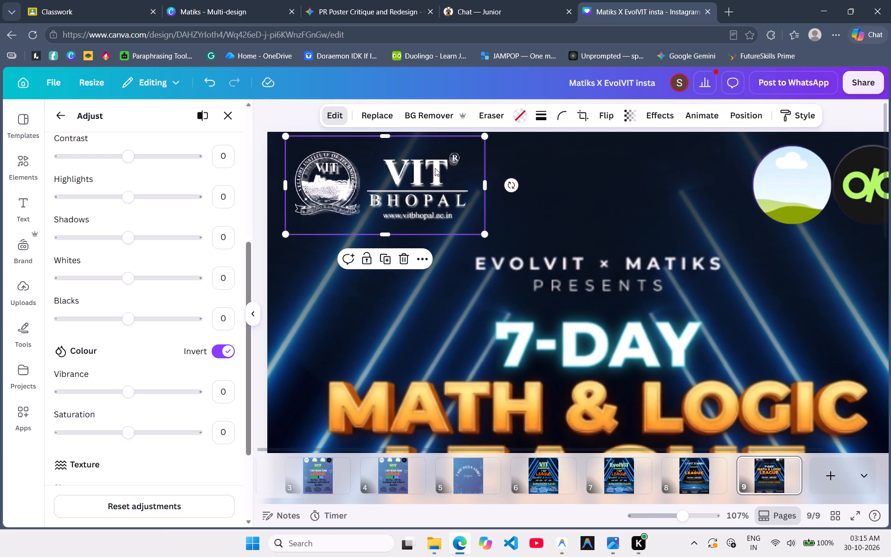
left_click(398, 177)
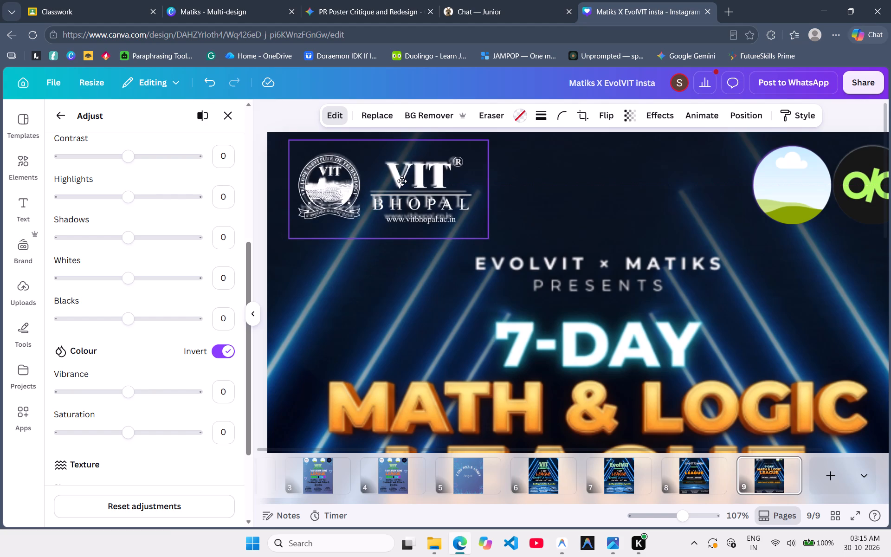
left_click_drag(489, 234, 478, 234)
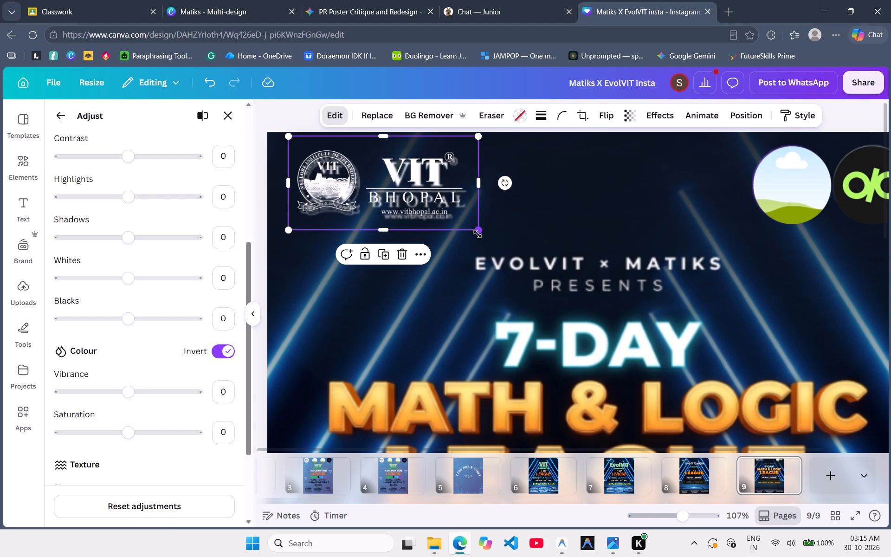
left_click_drag(404, 186, 409, 190)
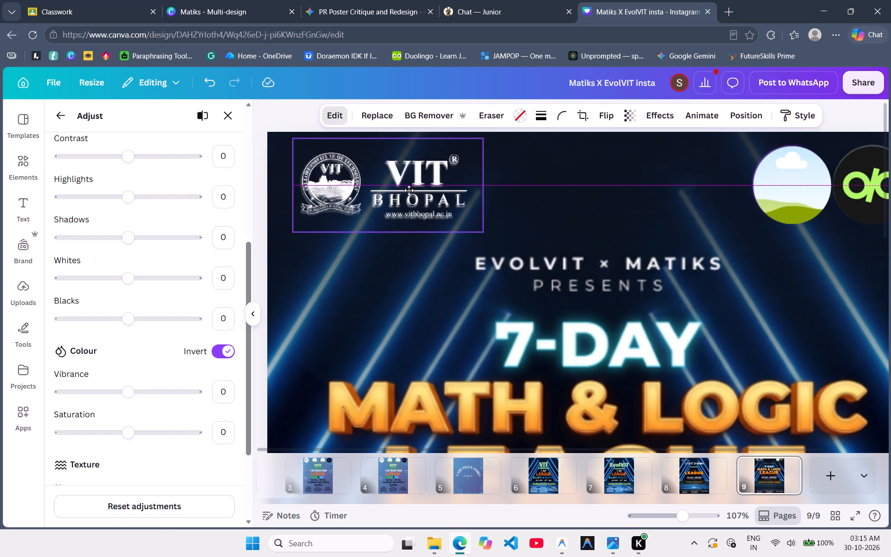
left_click_drag(409, 190, 409, 192)
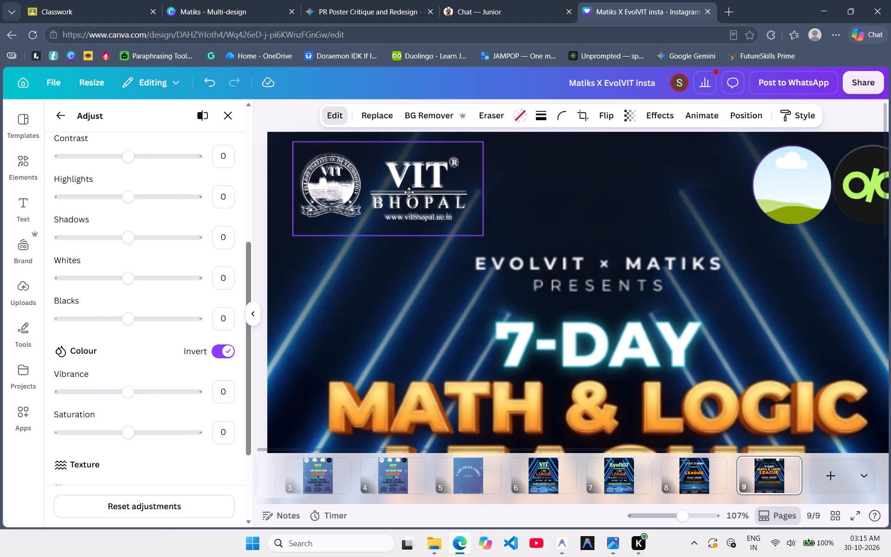
left_click_drag(409, 192, 407, 190)
left_click(536, 240)
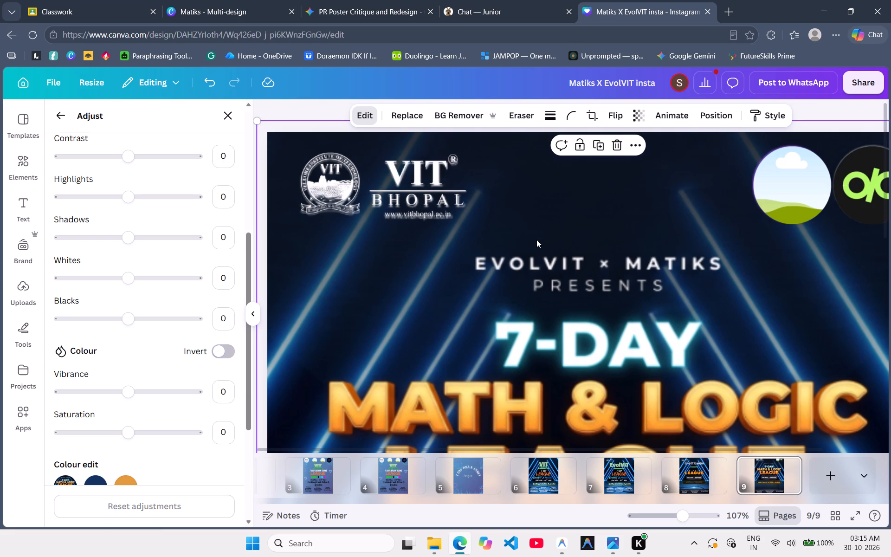
Move the white VIT Bhopal logo off the printed one, down over the "EVOLVIT × MATIKS PRESENTS" heading, and keep it selected.
left_click_drag(393, 186, 546, 270)
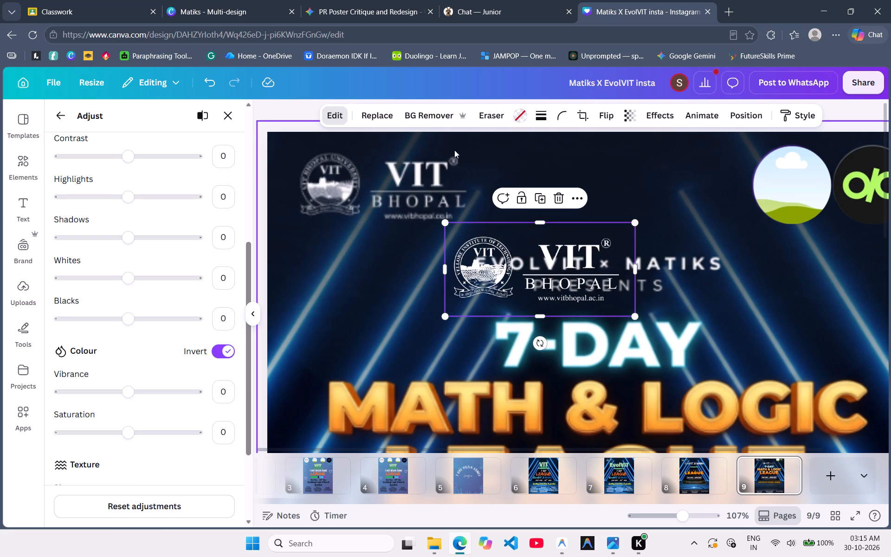
left_click(381, 210)
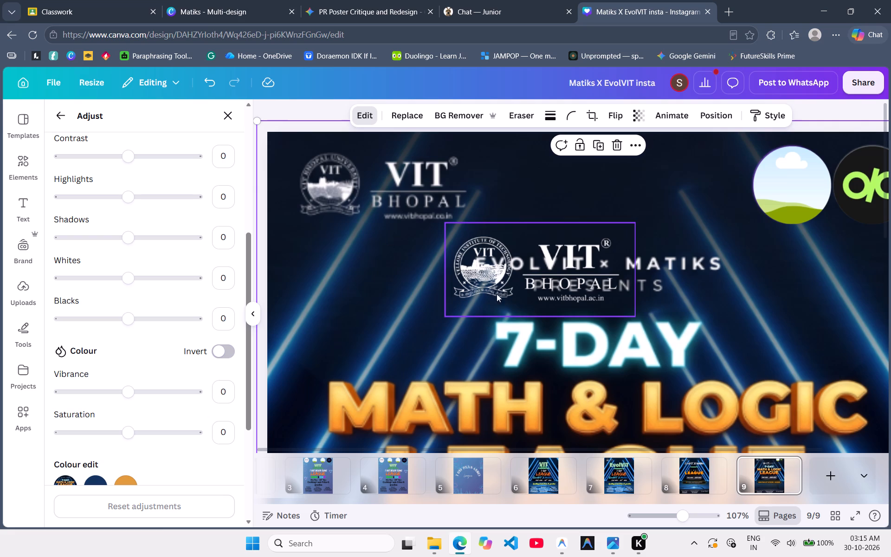
left_click(515, 285)
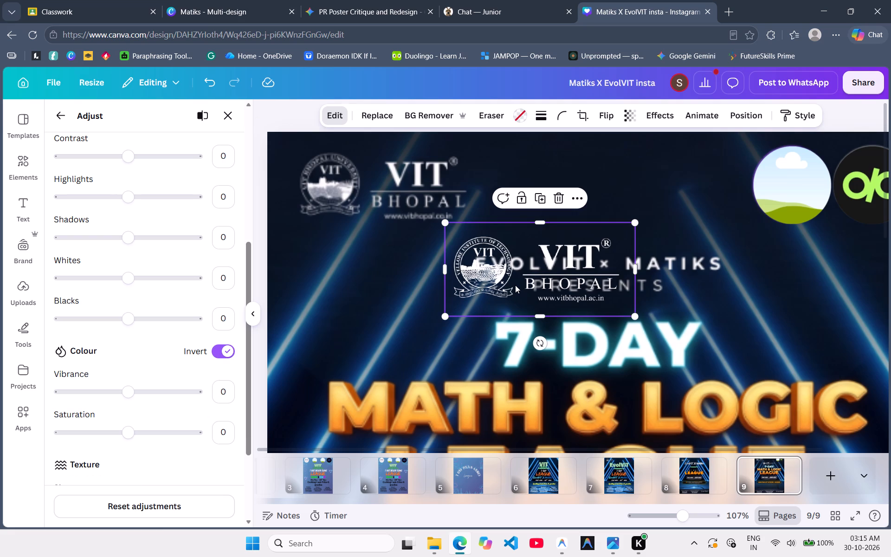
Delete the white VIT Bhopal logo together with its frame from the poster.
key("Delete")
key("Delete")
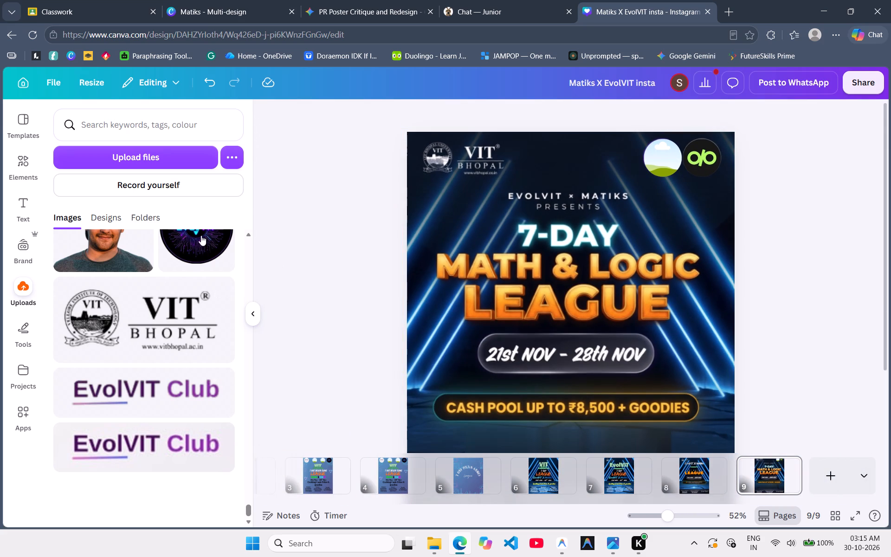
Add the uploaded round EvolVIT logo to the poster and place it inside the empty circular frame beside the Matiks logo.
scroll(200, 238, "up", 7)
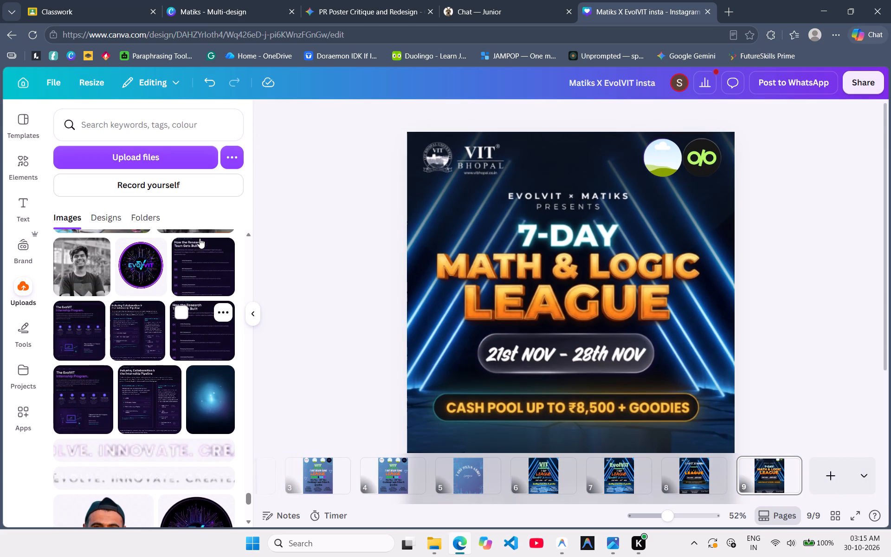
scroll(200, 238, "up", 2)
left_click(139, 380)
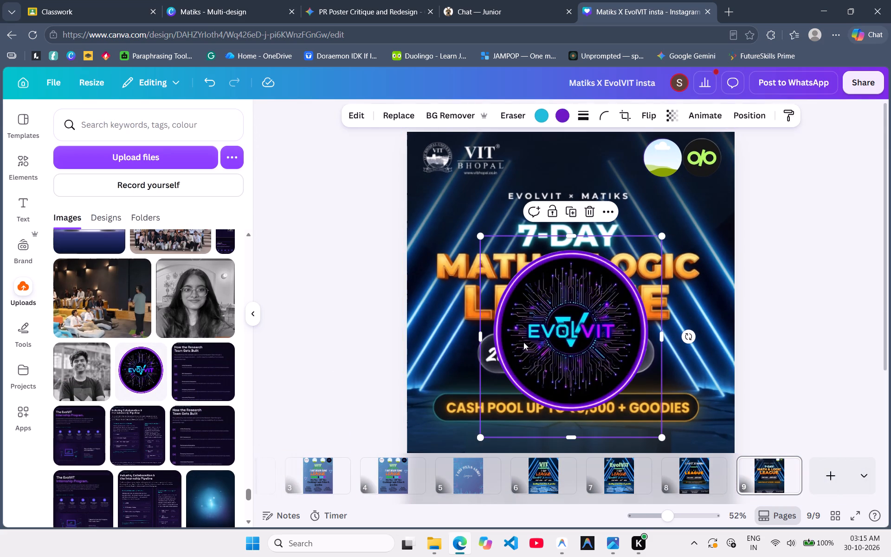
left_click_drag(523, 342, 662, 162)
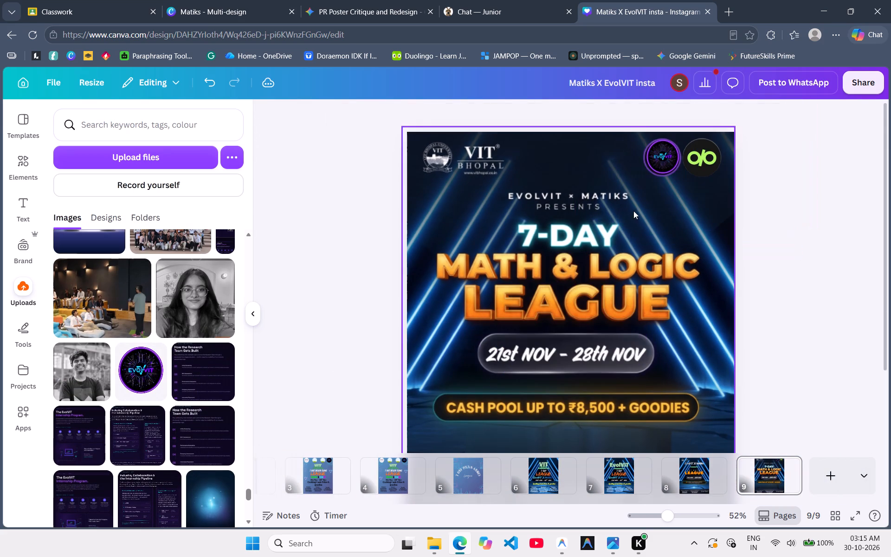
Enlarge the framed EvolVIT logo slightly and position it over the poster's printed EvolVIT logo, just beside the Matiks logo.
left_click_drag(663, 147, 660, 151)
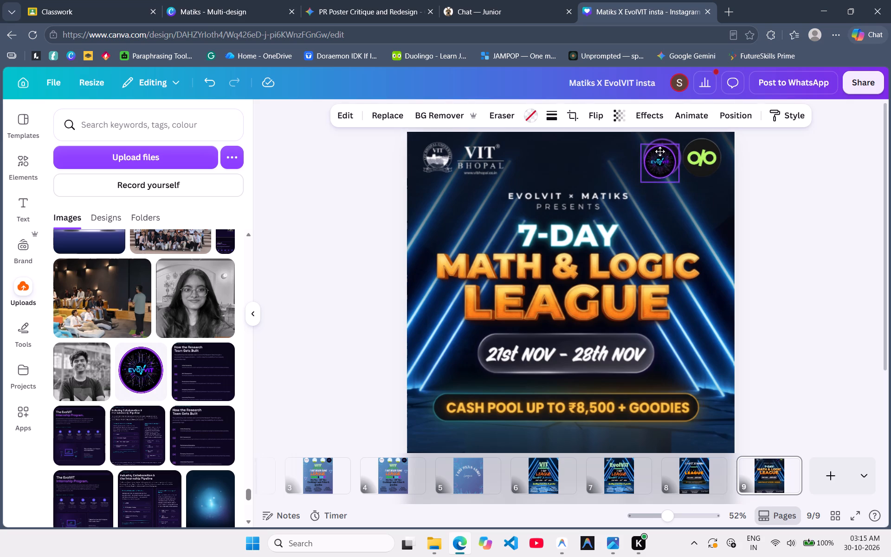
left_click_drag(660, 151, 656, 146)
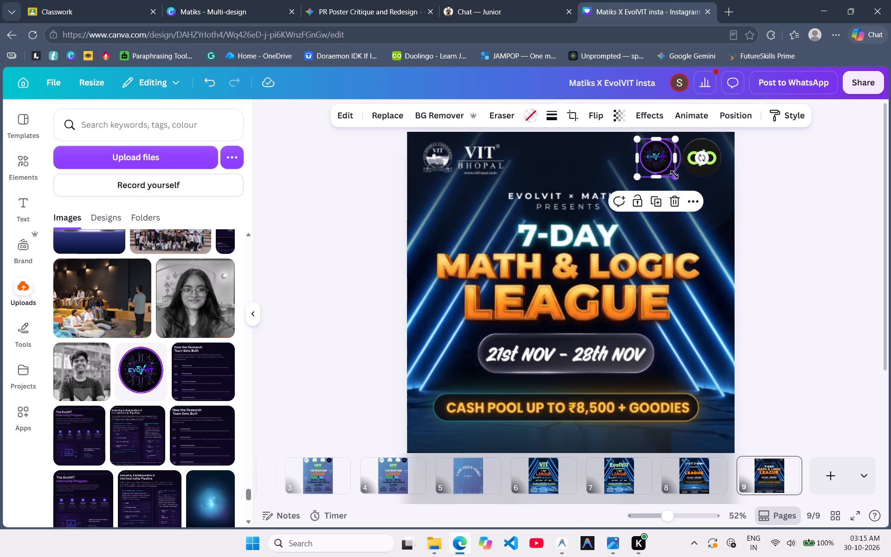
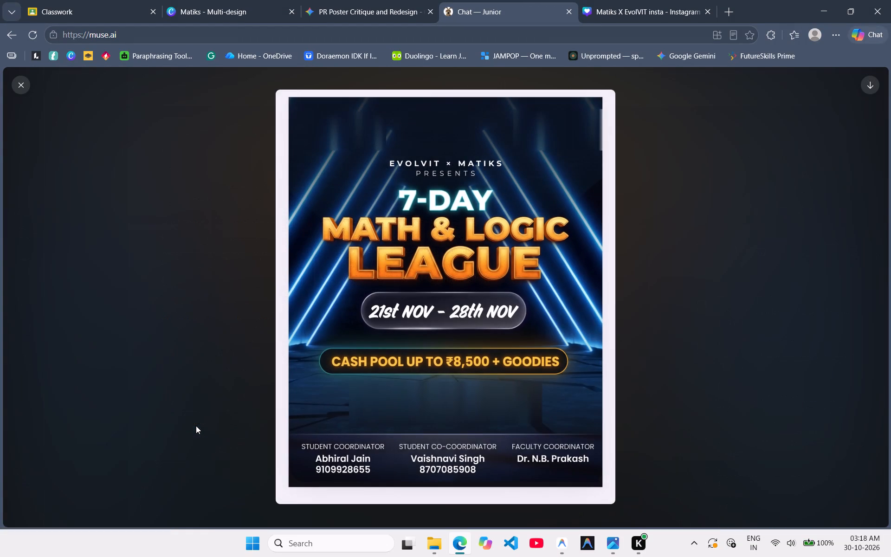
key("Escape")
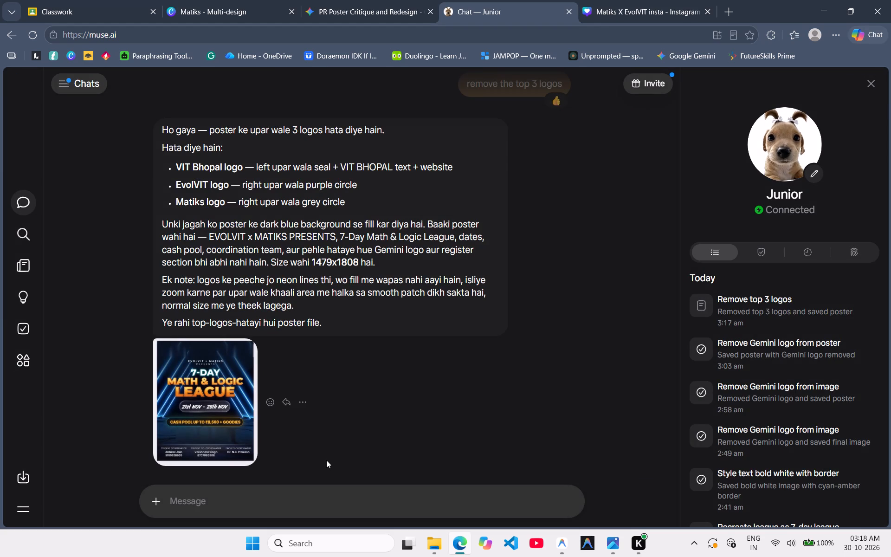
Switch to the Matiks X EvolVIT insta design in Canva and slightly enlarge the round EvolVIT logo over the printed one.
left_click(637, 0)
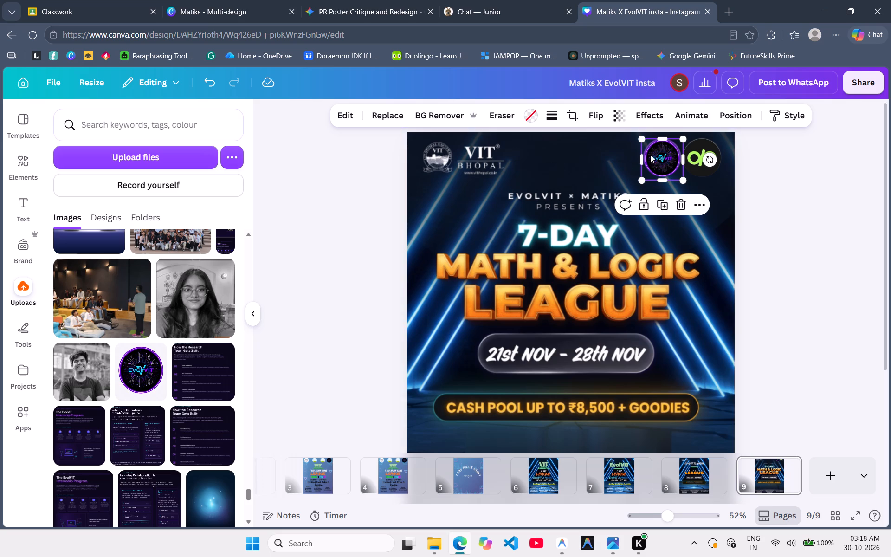
scroll(703, 162, "up", 1)
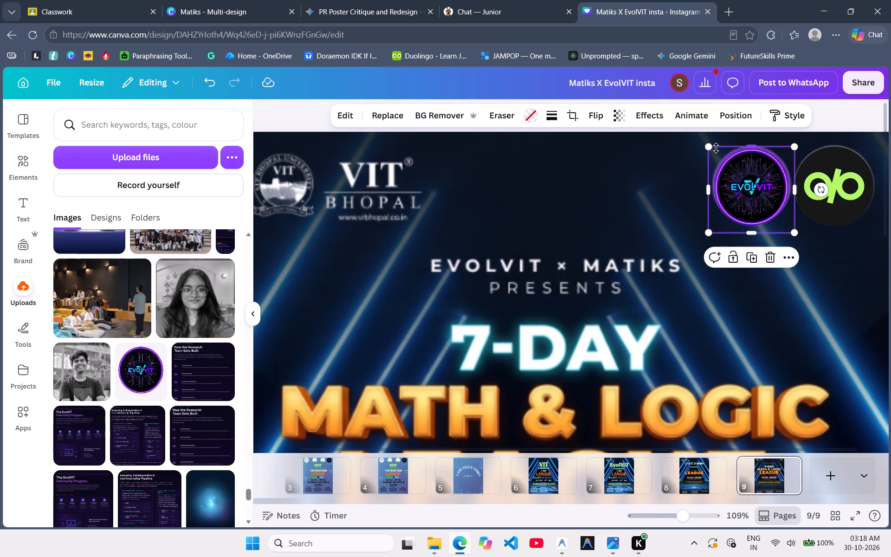
left_click(710, 147)
left_click_drag(705, 146, 705, 145)
left_click_drag(705, 145, 701, 143)
left_click(740, 162)
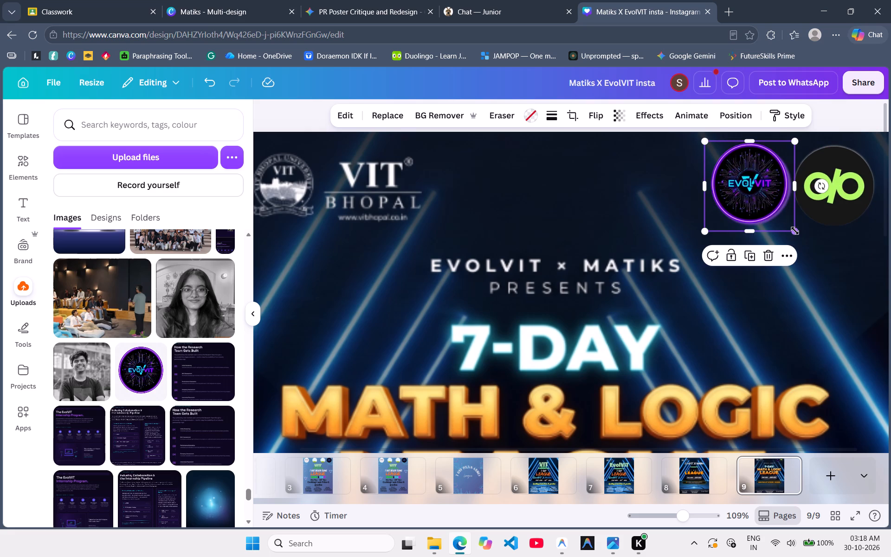
left_click_drag(796, 231, 801, 233)
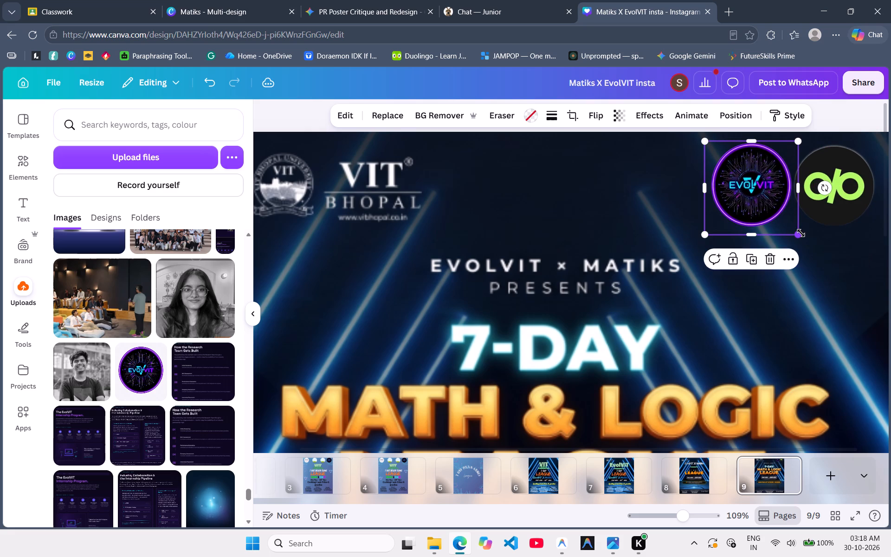
left_click(632, 169)
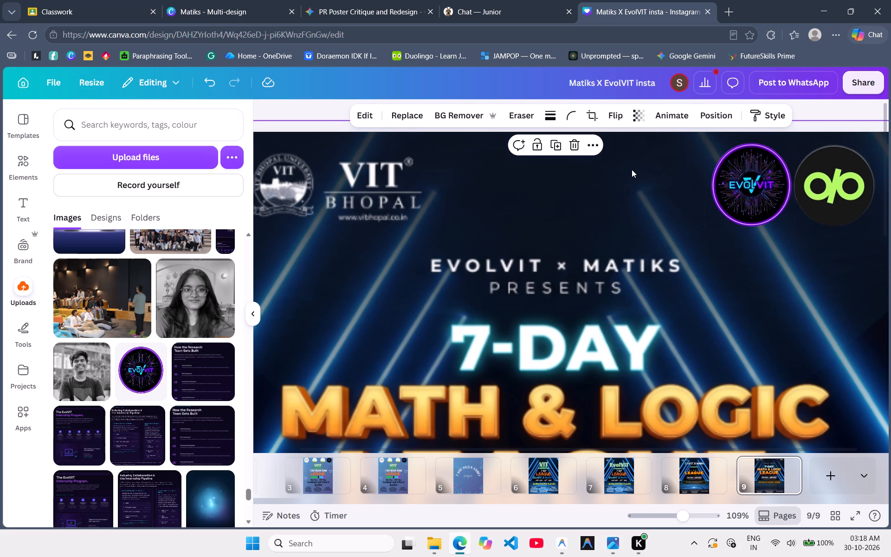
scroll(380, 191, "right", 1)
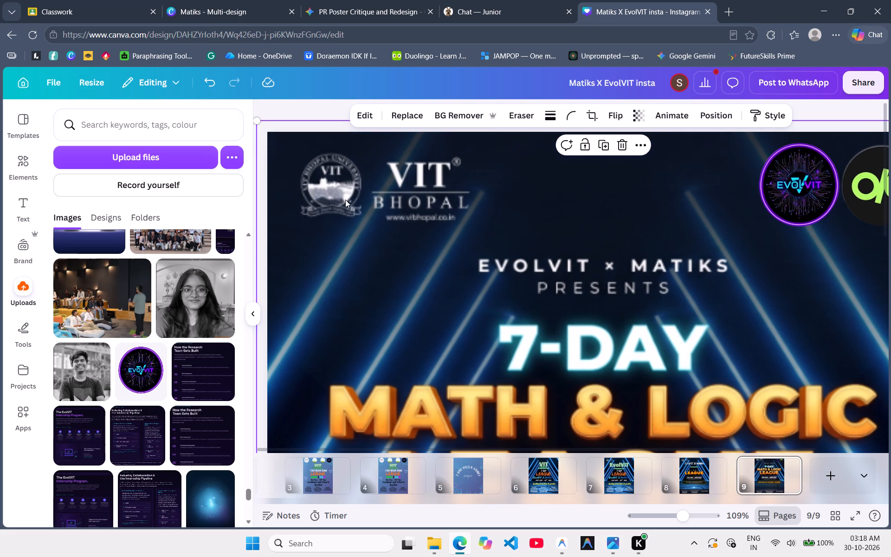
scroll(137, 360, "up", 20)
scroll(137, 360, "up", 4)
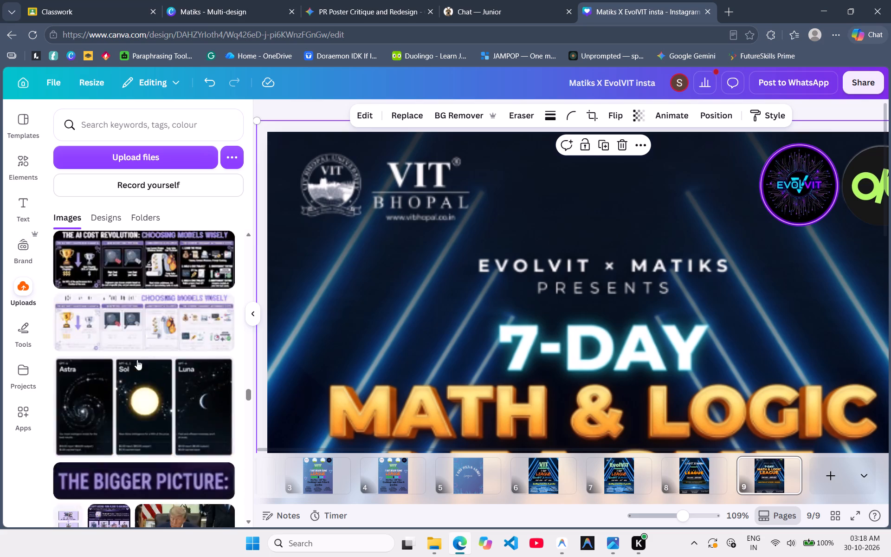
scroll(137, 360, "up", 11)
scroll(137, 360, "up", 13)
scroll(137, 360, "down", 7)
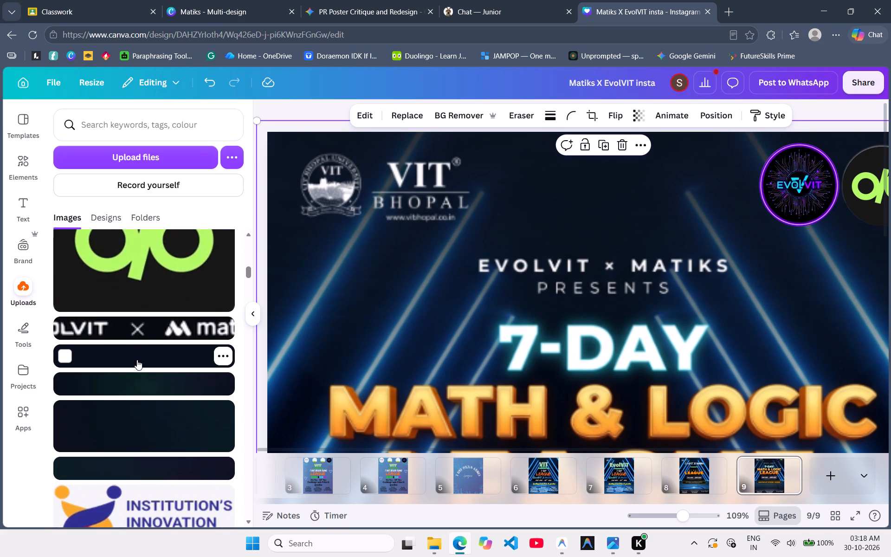
Search the elements for "tab" and add the light grey pointed banner graphic to the poster on page 9.
left_click(41, 163)
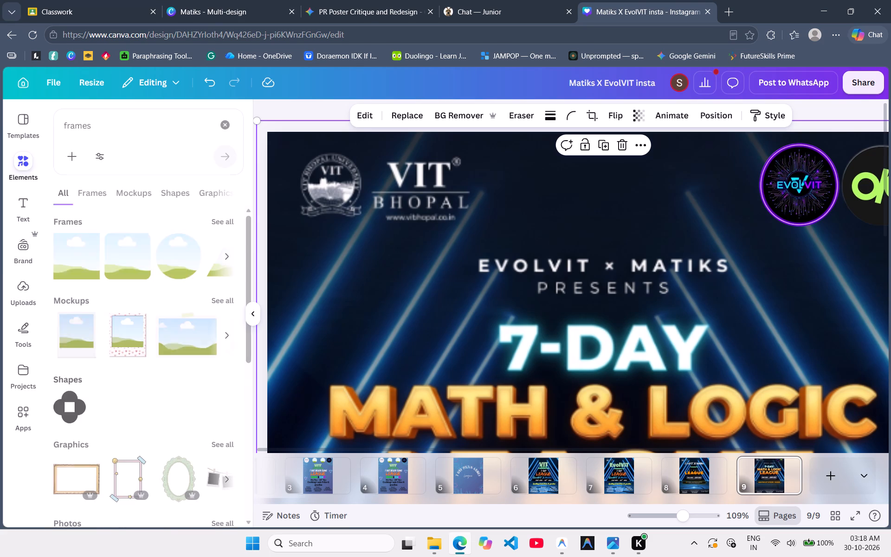
triple_click(144, 130)
type("tab")
key("Return")
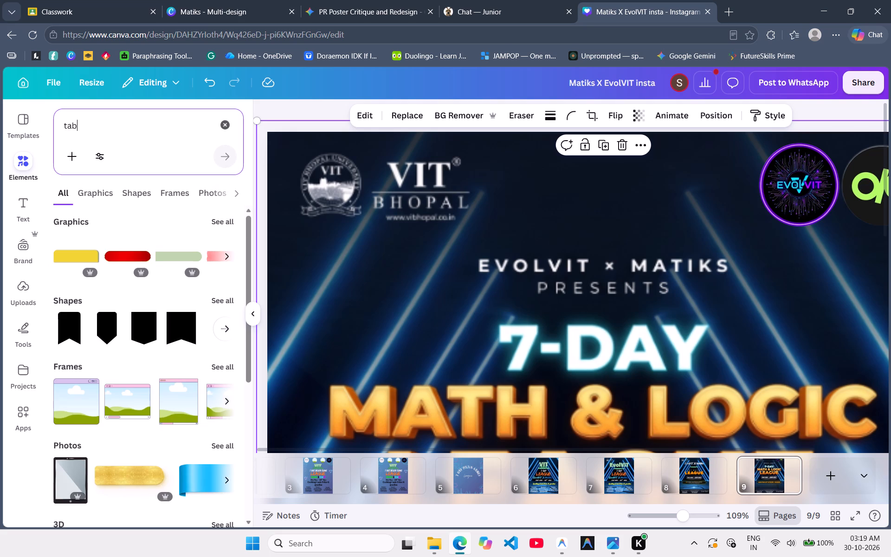
left_click(218, 220)
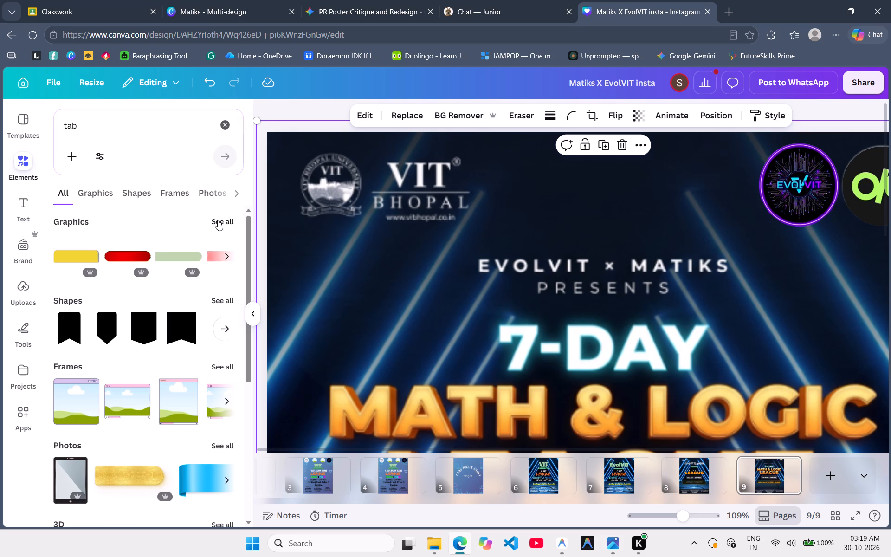
scroll(166, 376, "down", 3)
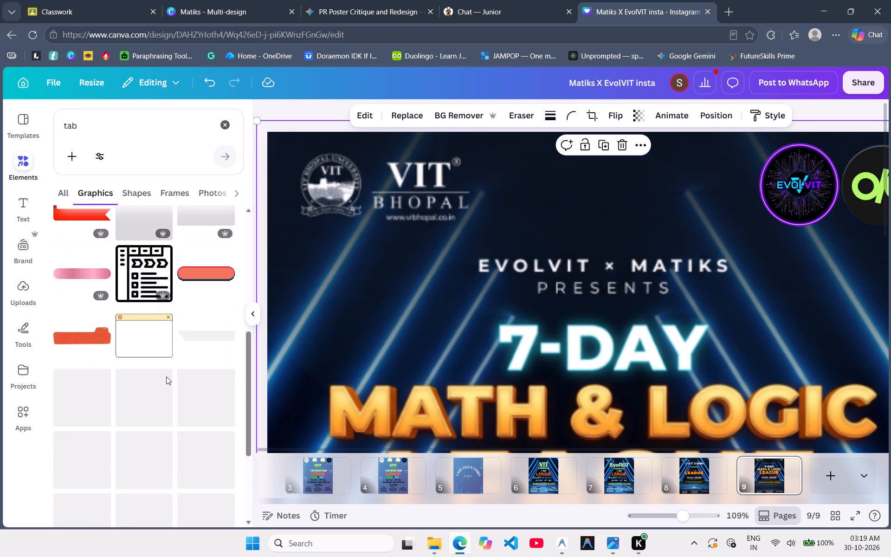
scroll(166, 376, "down", 2)
scroll(191, 303, "down", 2)
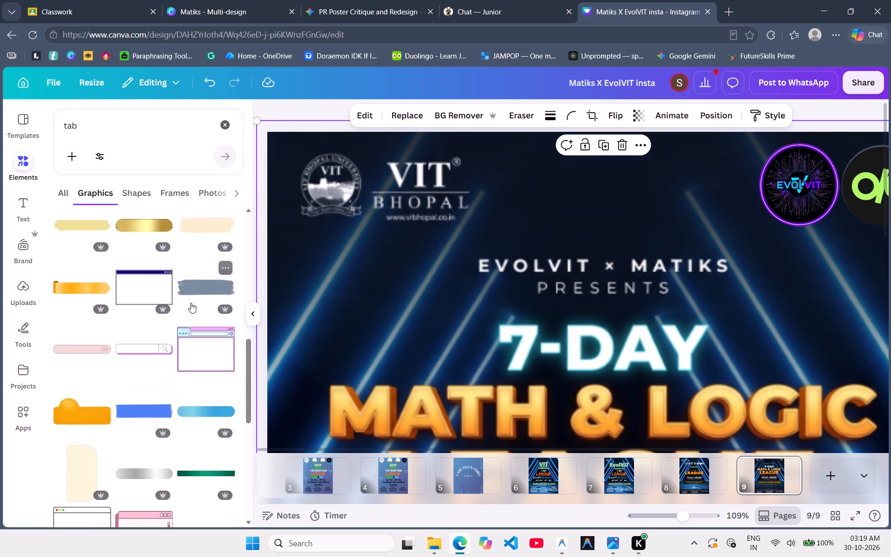
scroll(191, 303, "down", 1)
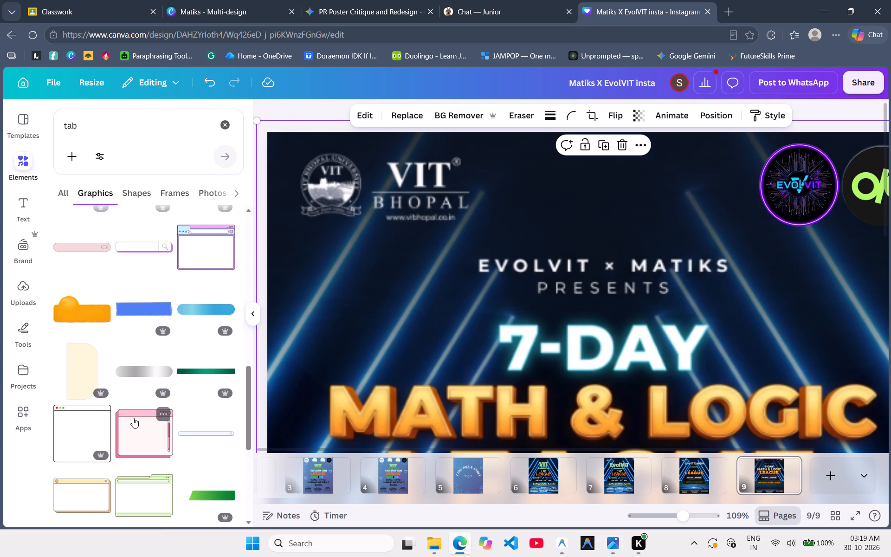
scroll(133, 418, "down", 2)
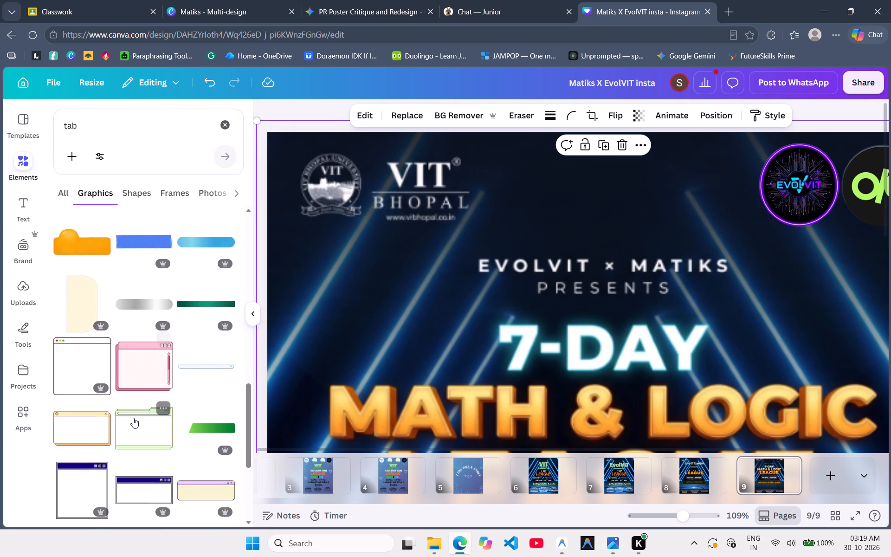
scroll(133, 418, "down", 4)
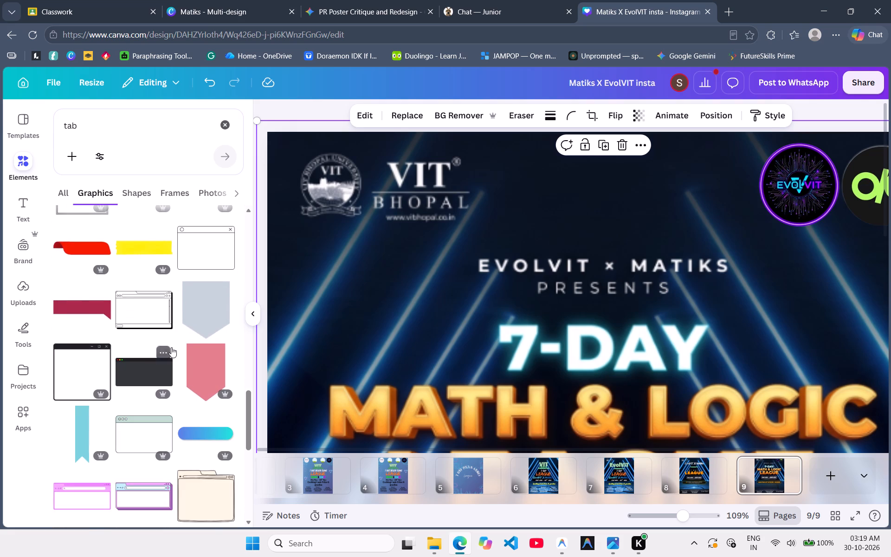
left_click(195, 328)
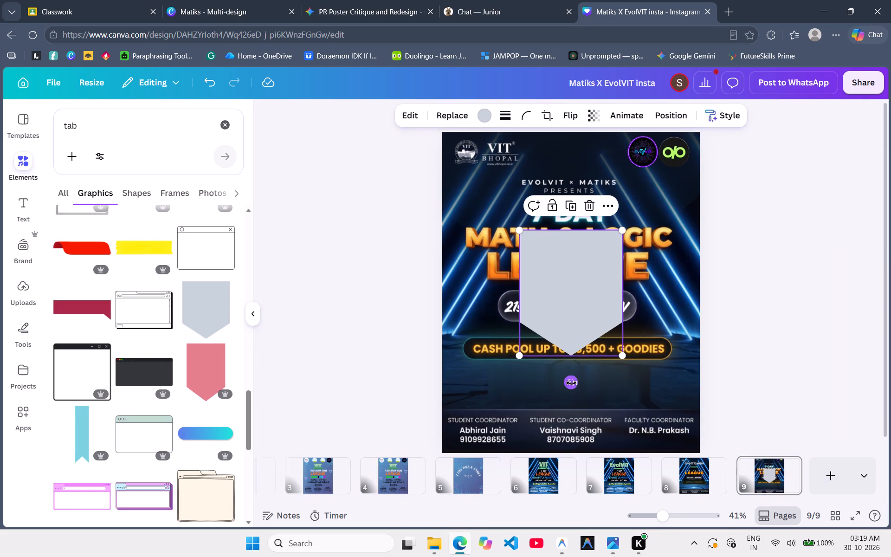
Rotate the light grey banner graphic a quarter turn so its point faces right.
left_click_drag(572, 383, 654, 291)
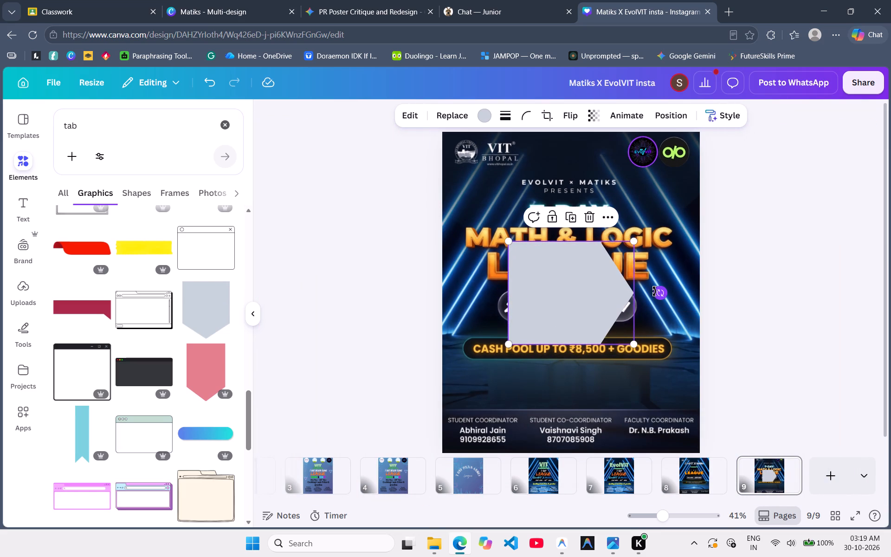
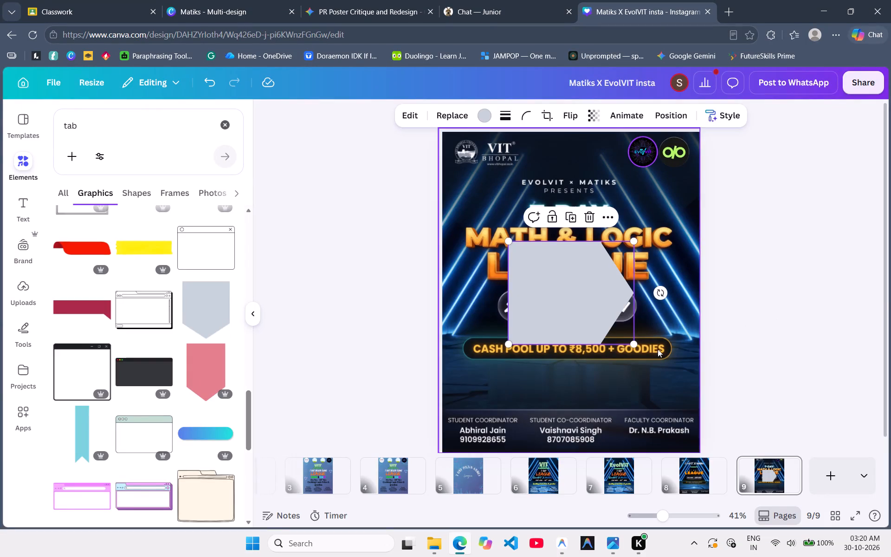
Delete the light grey pointed banner graphic covering the middle of the page 9 poster.
left_click_drag(634, 346, 545, 259)
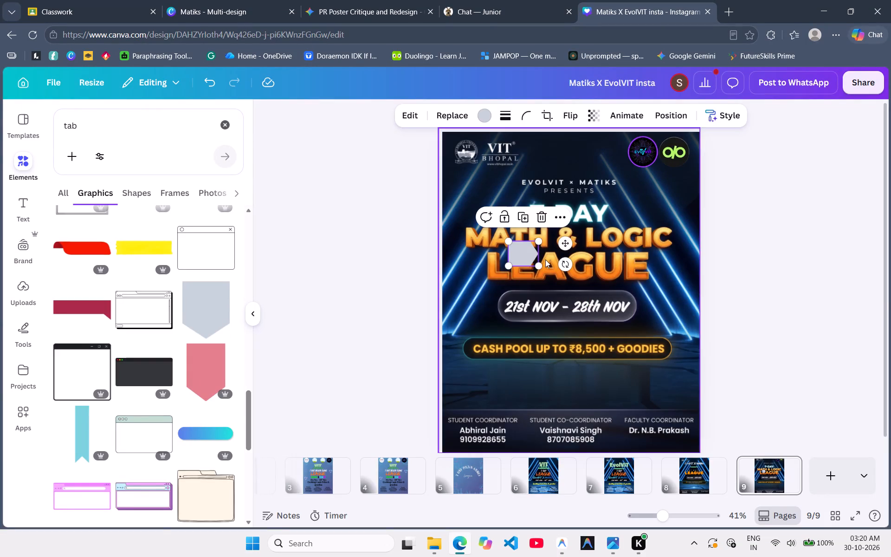
key("Delete")
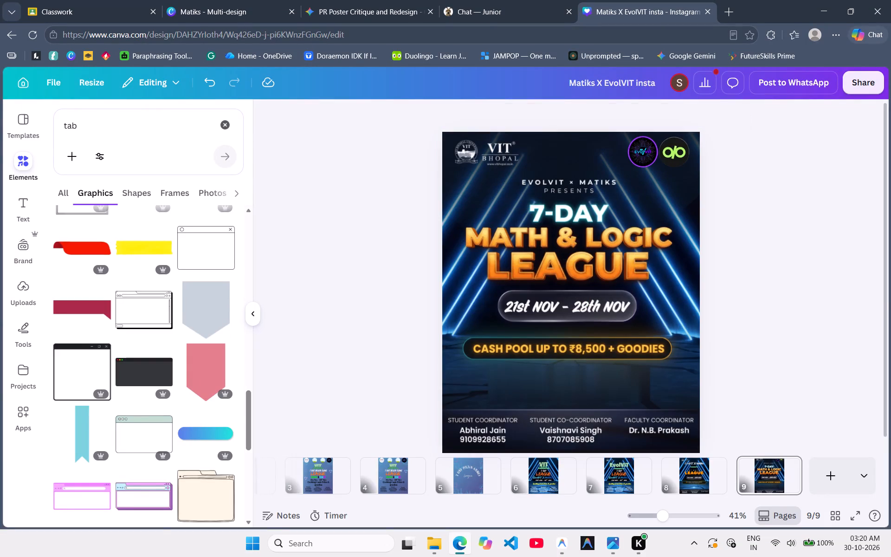
Copy the notched light grey strip behind the VIT logo on page 3 of the Matiks design and paste it onto page 9 of Matiks X EvolVIT insta.
left_click(232, 0)
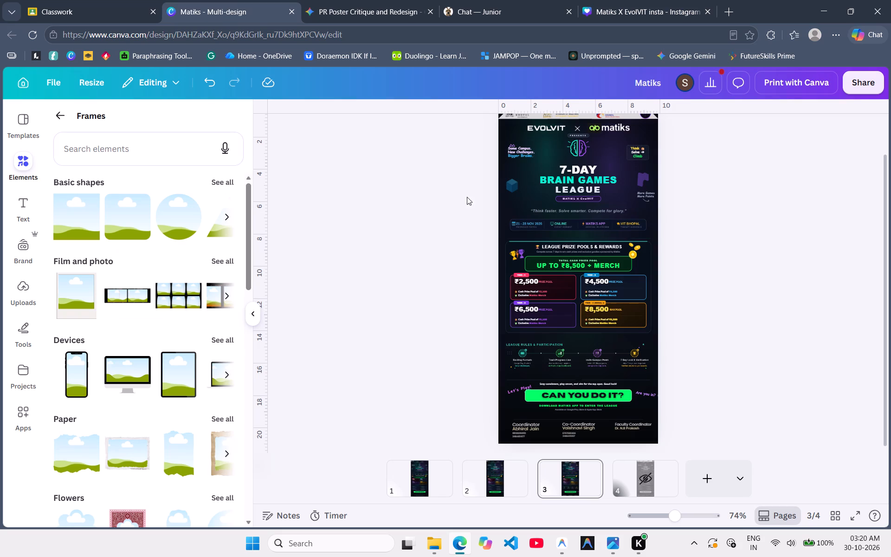
scroll(541, 123, "up", 1)
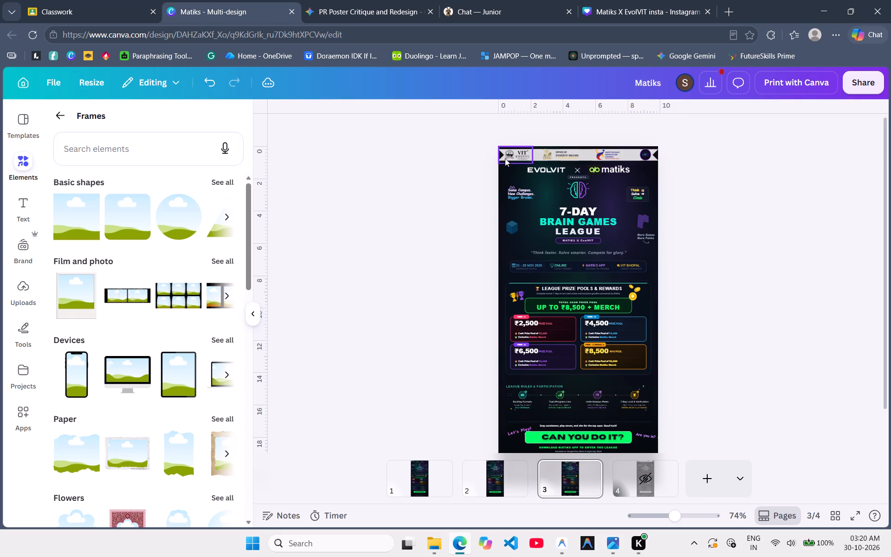
left_click(501, 157)
key("ctrl+c")
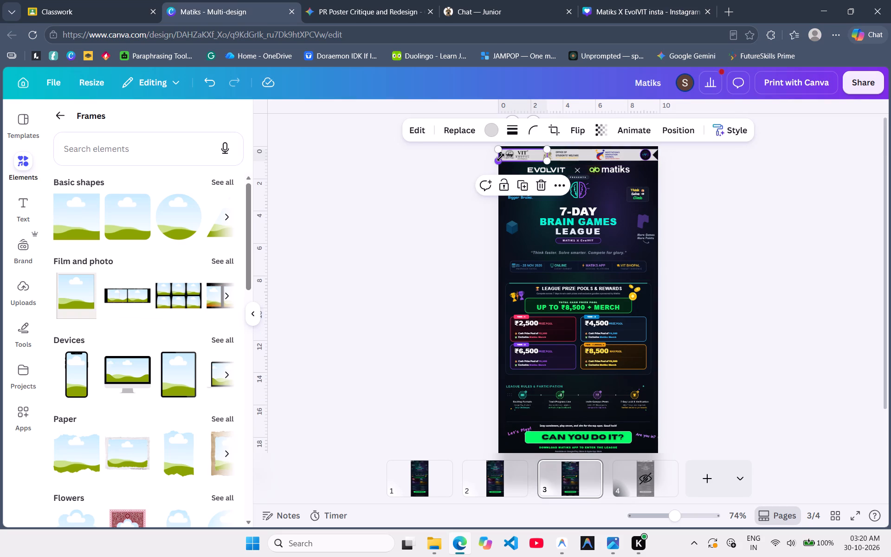
left_click(649, 0)
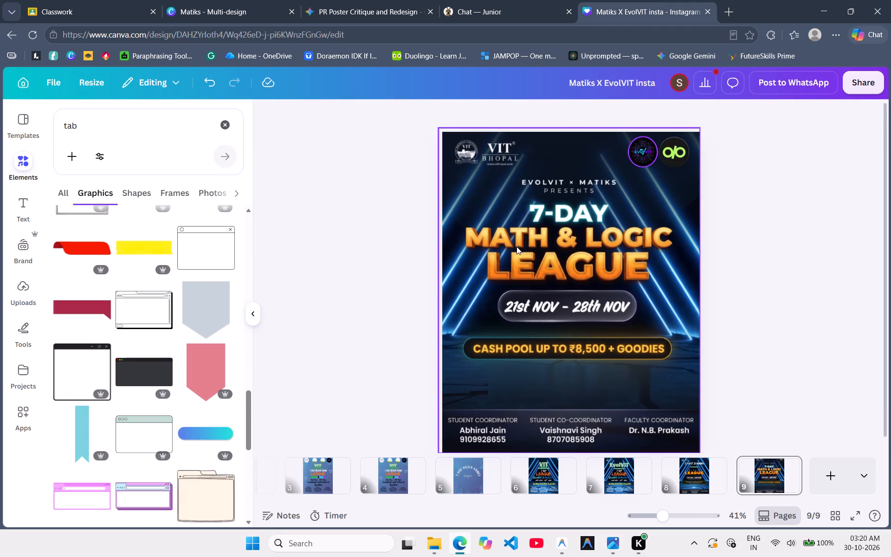
left_click(515, 247)
key("ctrl+v")
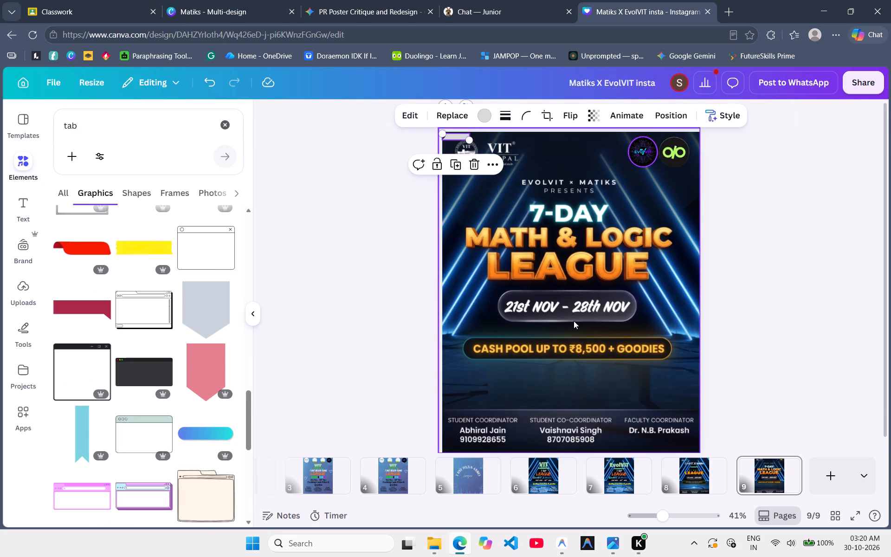
Enlarge the pasted strip against the poster's left edge until it covers the VIT Bhopal logo and reaches just past mid-width.
left_click_drag(465, 139, 470, 140)
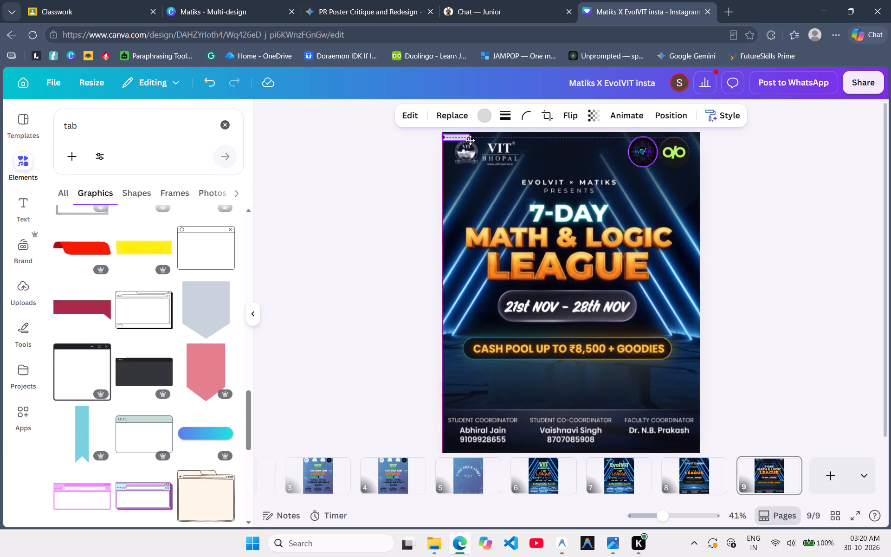
left_click_drag(470, 140, 469, 143)
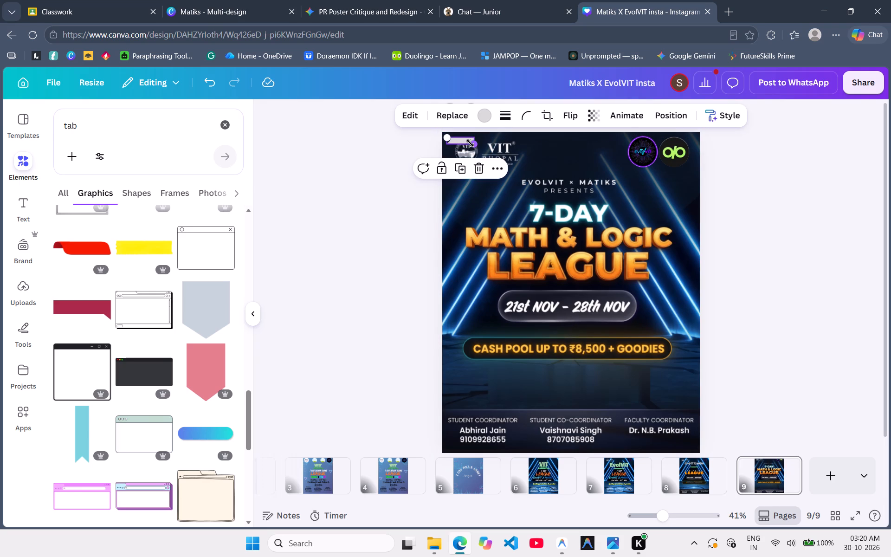
left_click_drag(470, 143, 550, 176)
Duplicate the enlarged strip and place the copy level with the original, overlapping its right end and extending over the EvolVIT logo.
left_click(498, 154)
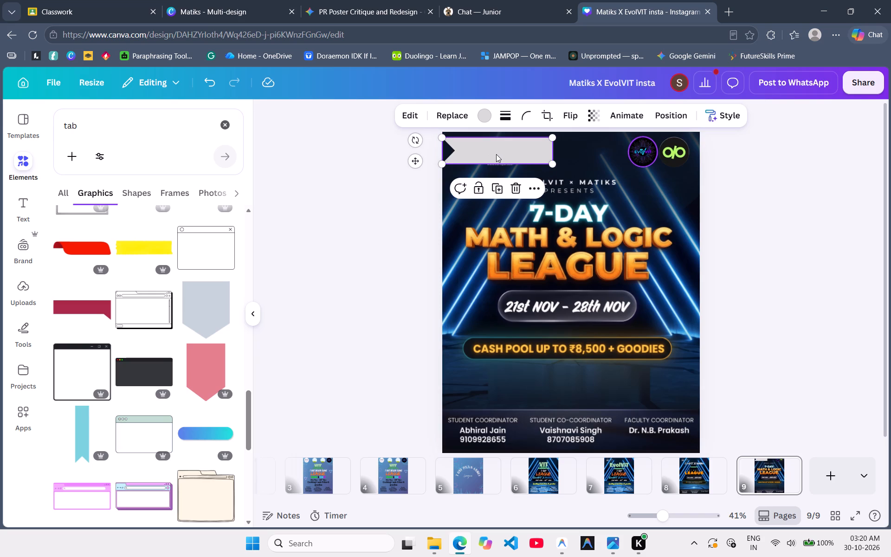
key("ctrl+d")
left_click_drag(496, 154, 509, 153)
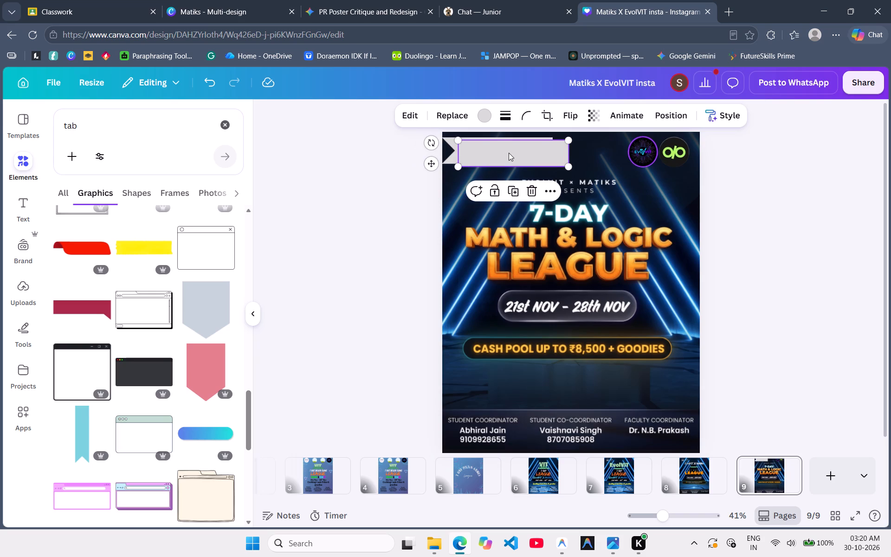
left_click_drag(521, 151, 598, 150)
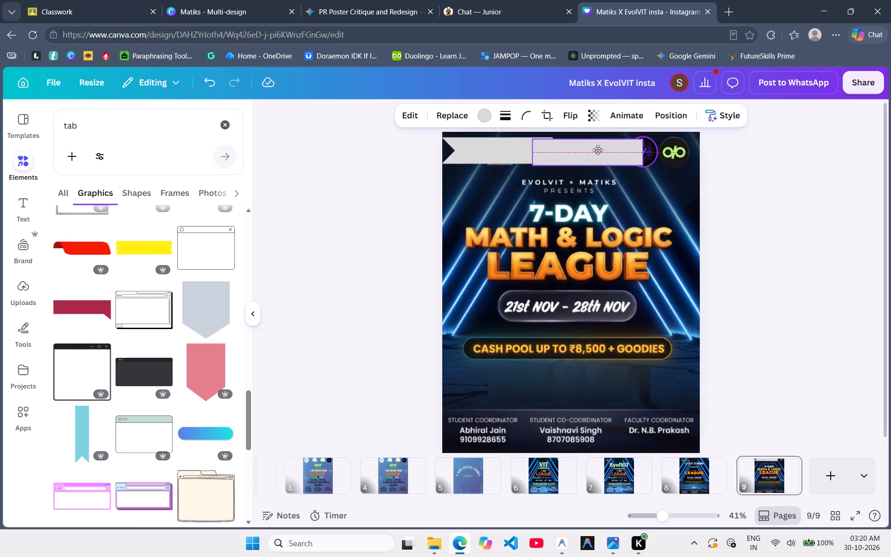
left_click_drag(598, 150, 604, 148)
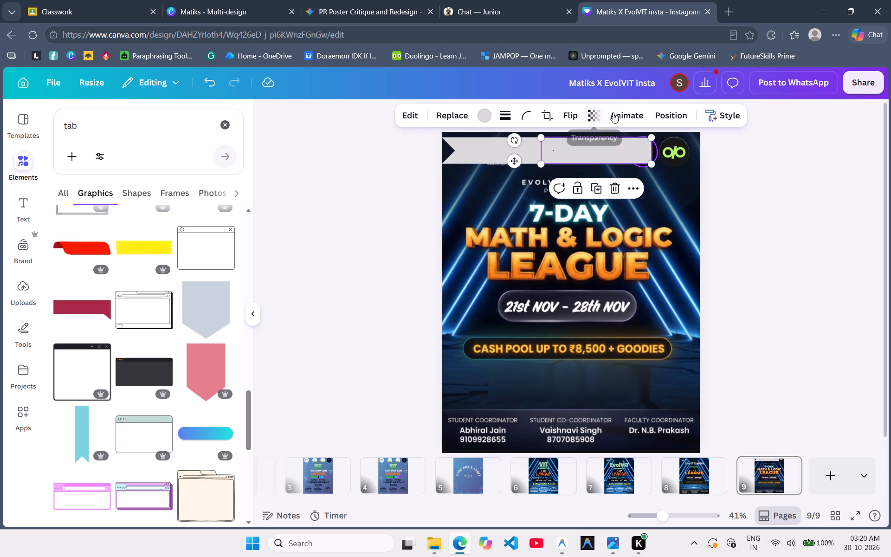
Flip the right-hand light grey banner piece vertically so its notched end faces the poster's right side.
left_click(575, 117)
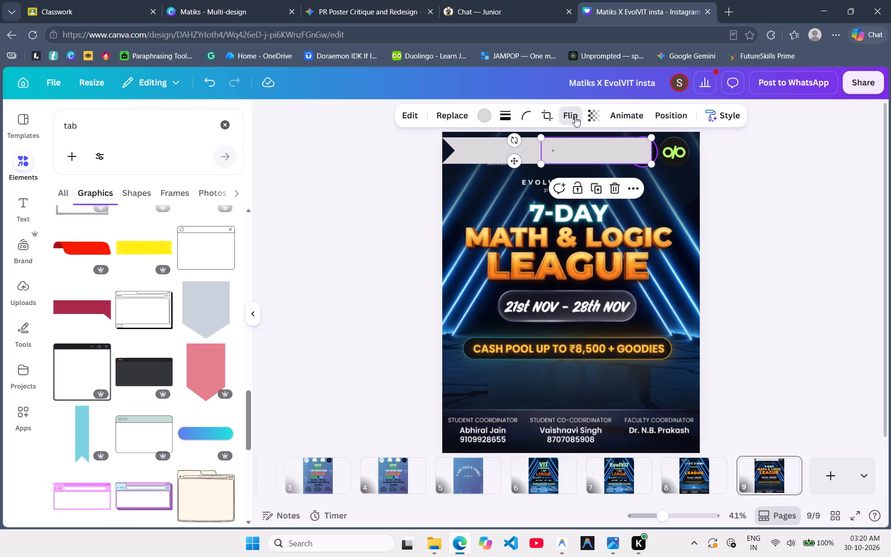
left_click(557, 156)
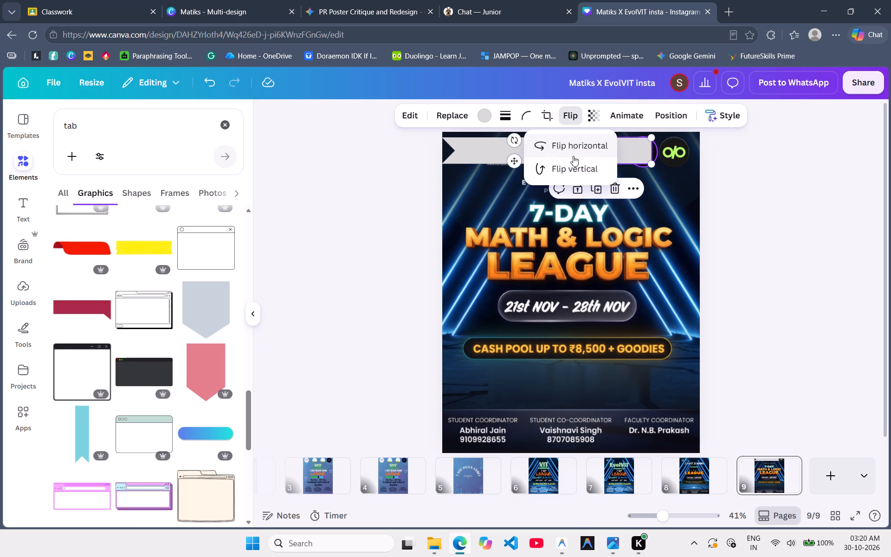
left_click(571, 167)
left_click(663, 191)
left_click(658, 175)
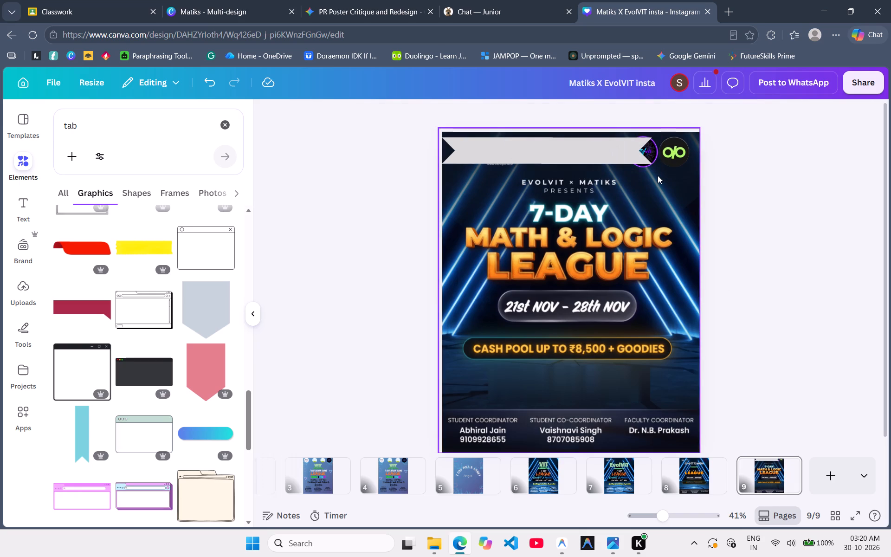
Move the right-hand grey banner piece outward until its notched end meets the poster's right edge.
left_click_drag(613, 151, 626, 151)
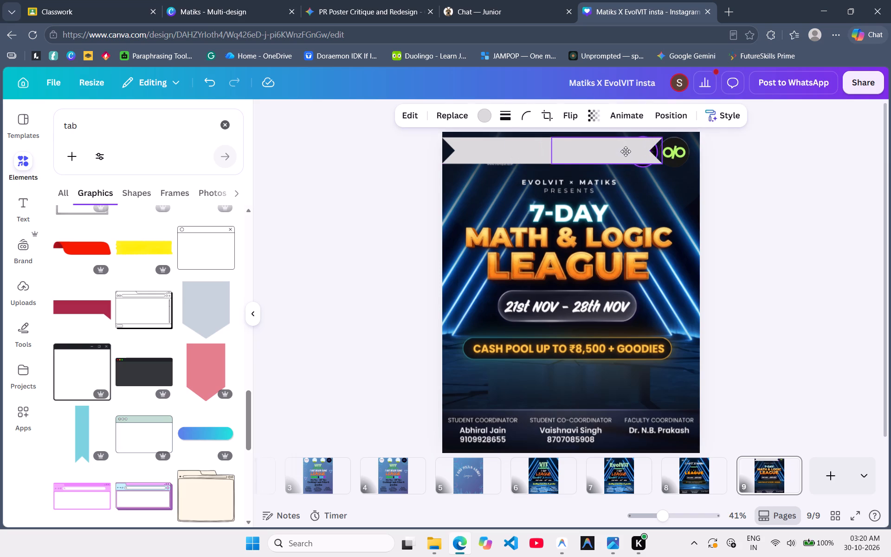
left_click_drag(626, 151, 626, 151)
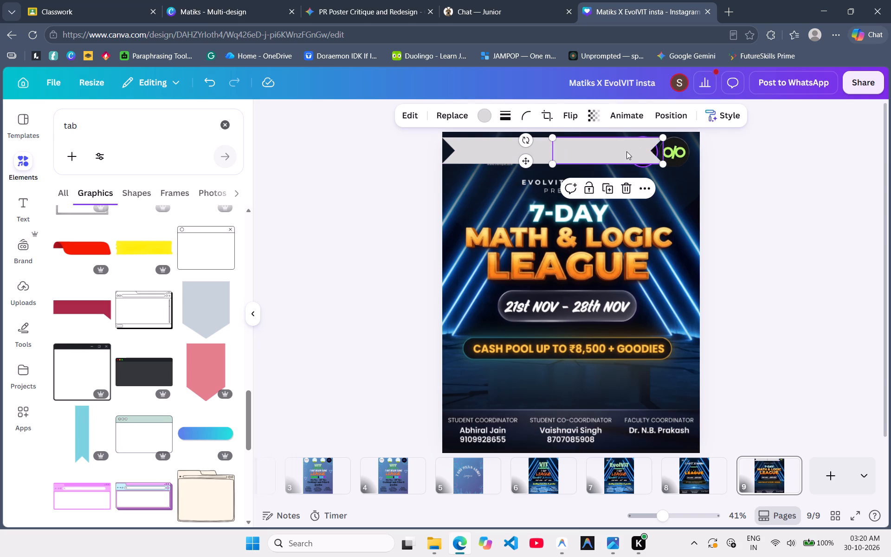
left_click(467, 151)
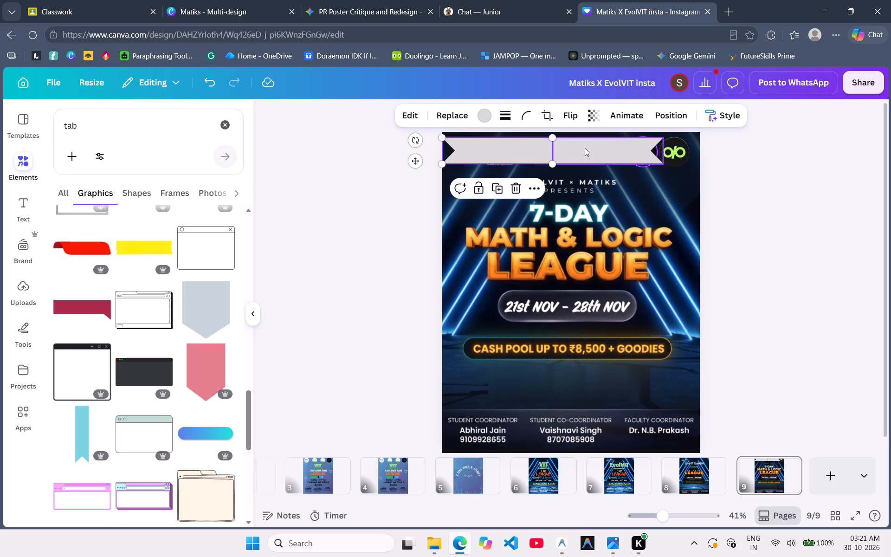
left_click_drag(585, 148, 619, 148)
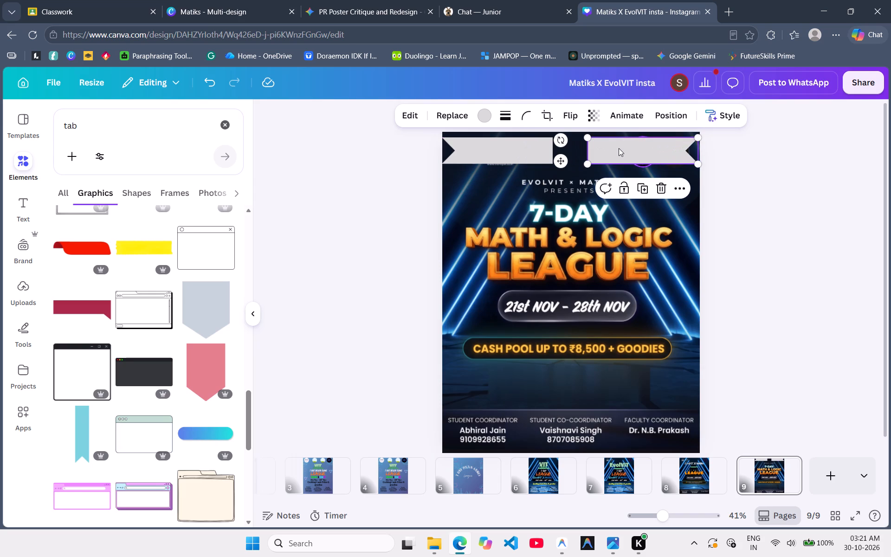
Duplicate the right-hand grey banner piece and place the copy over the gap between the two end pieces.
key("ctrl+d")
left_click_drag(619, 148, 550, 143)
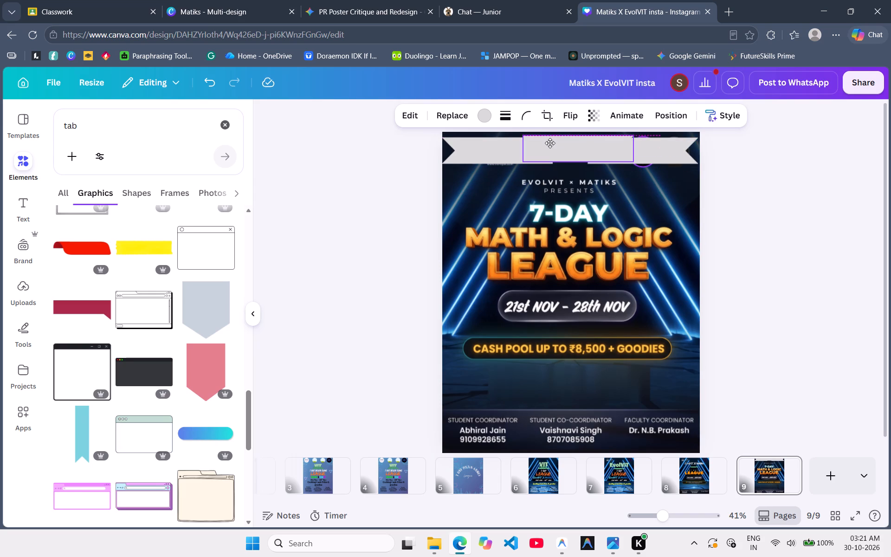
left_click_drag(550, 143, 549, 143)
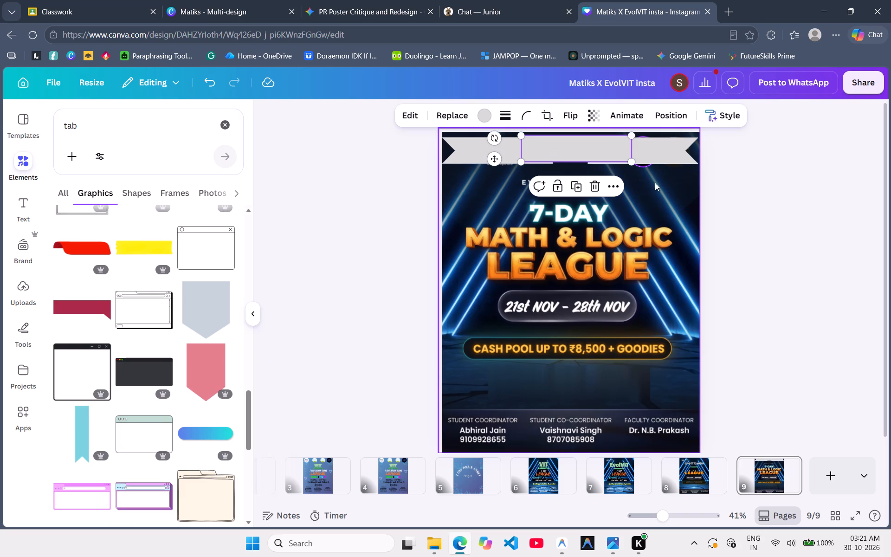
left_click(579, 148)
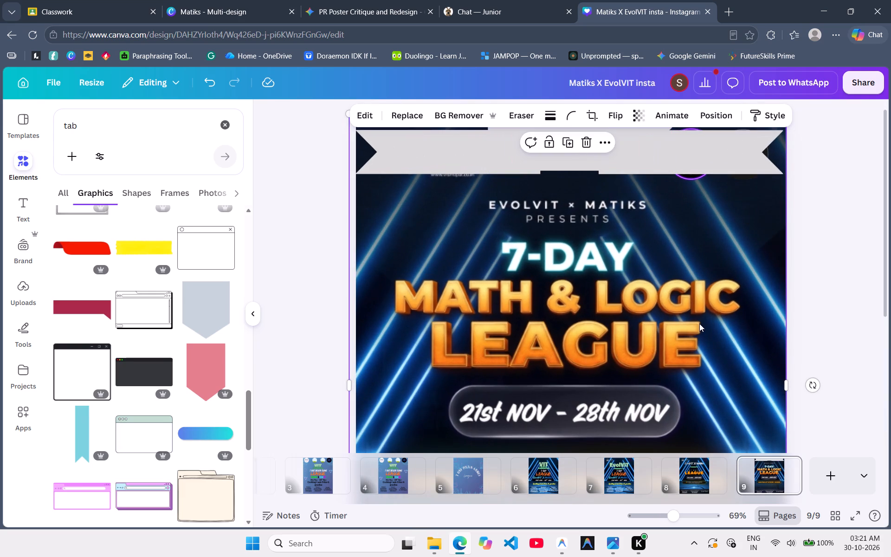
left_click(628, 150)
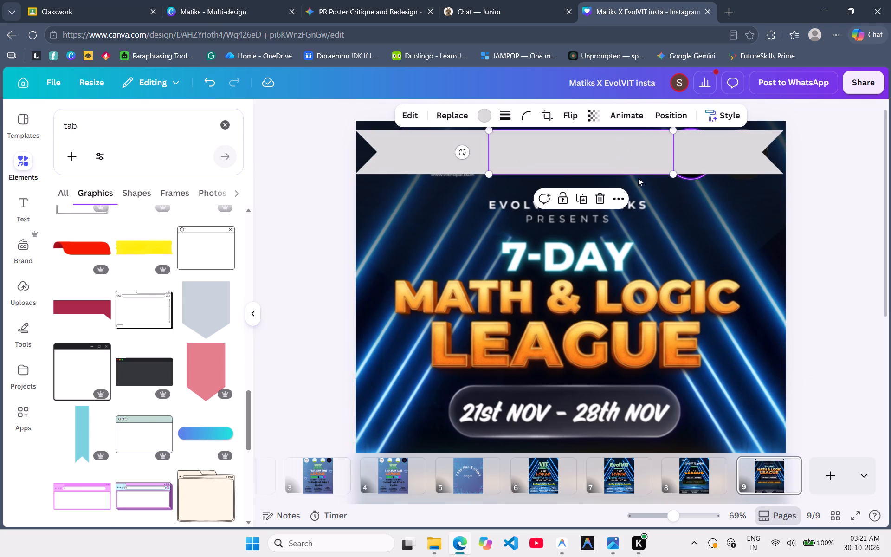
left_click(681, 233)
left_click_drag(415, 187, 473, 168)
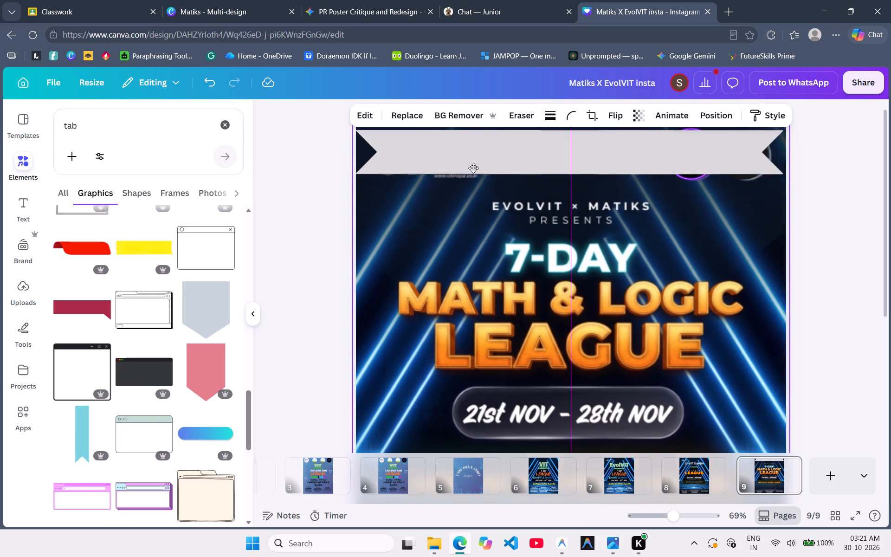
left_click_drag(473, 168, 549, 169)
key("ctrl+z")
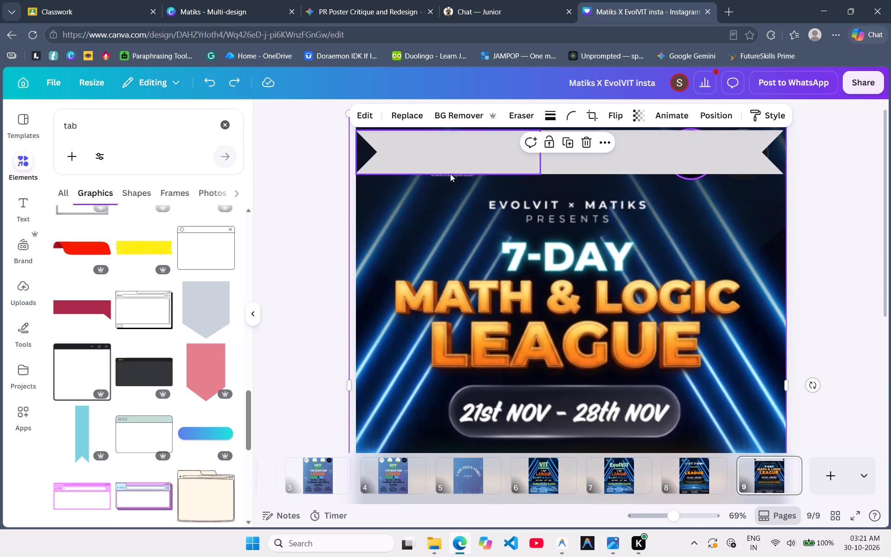
Lock the poster background image so it cannot move.
left_click(445, 206)
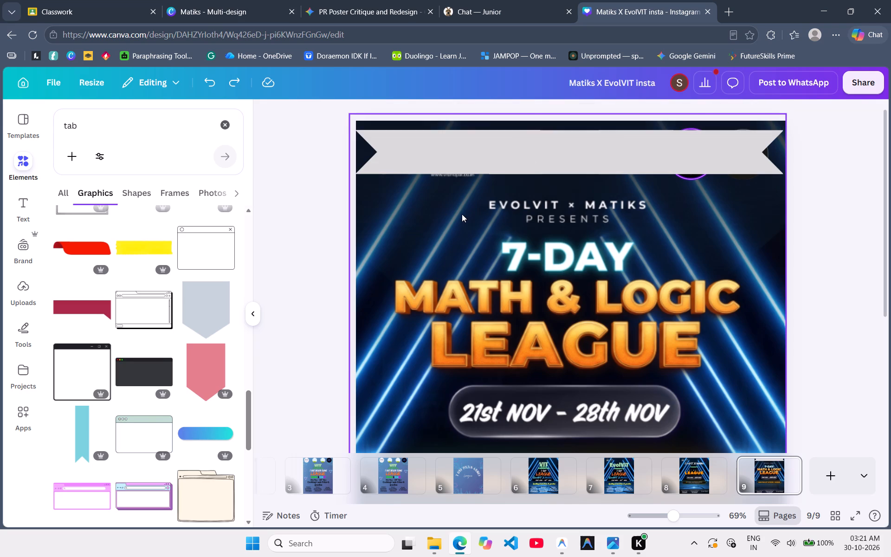
left_click(462, 214)
left_click(552, 139)
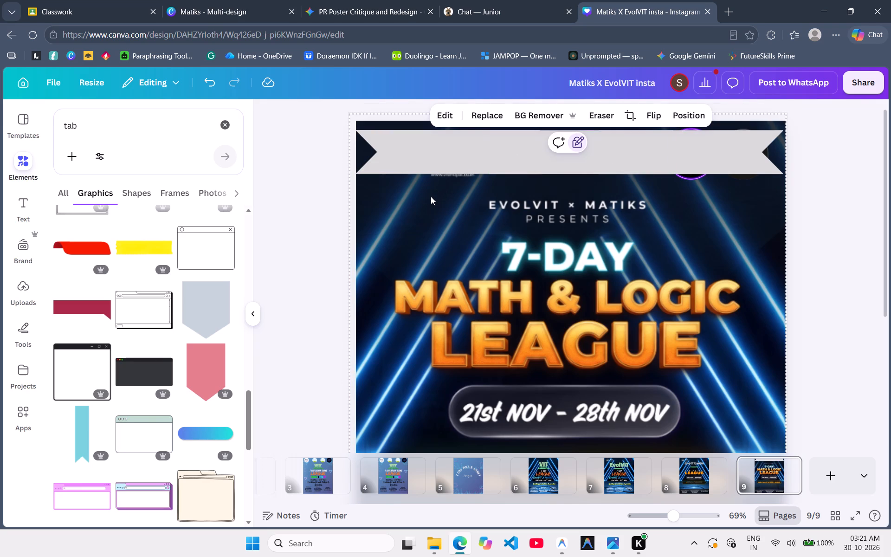
Select all the light grey banner pieces across the top of the poster and group them.
scroll(431, 196, "up", 1)
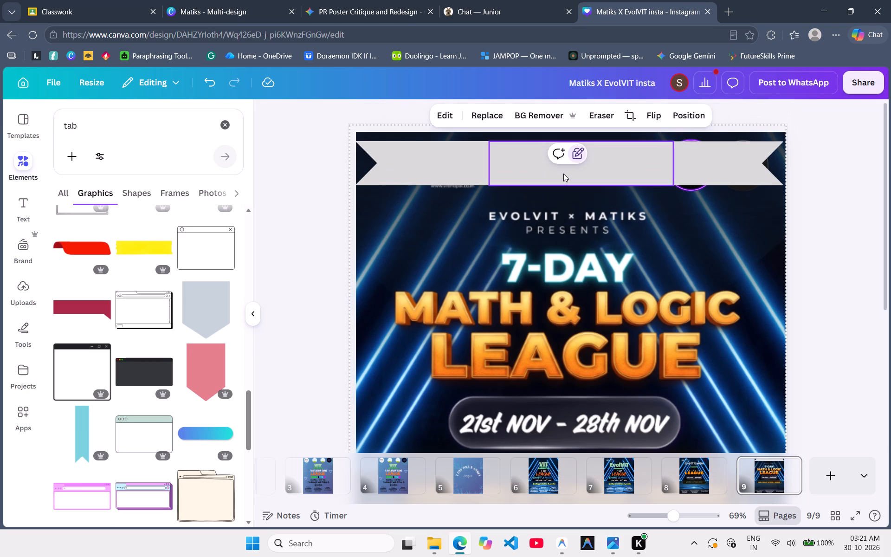
scroll(563, 174, "up", 3)
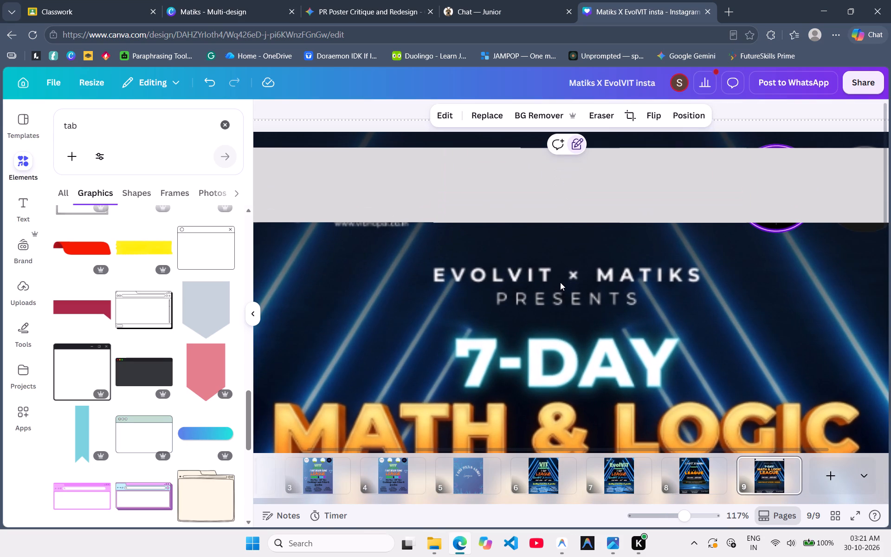
left_click_drag(391, 250, 597, 171)
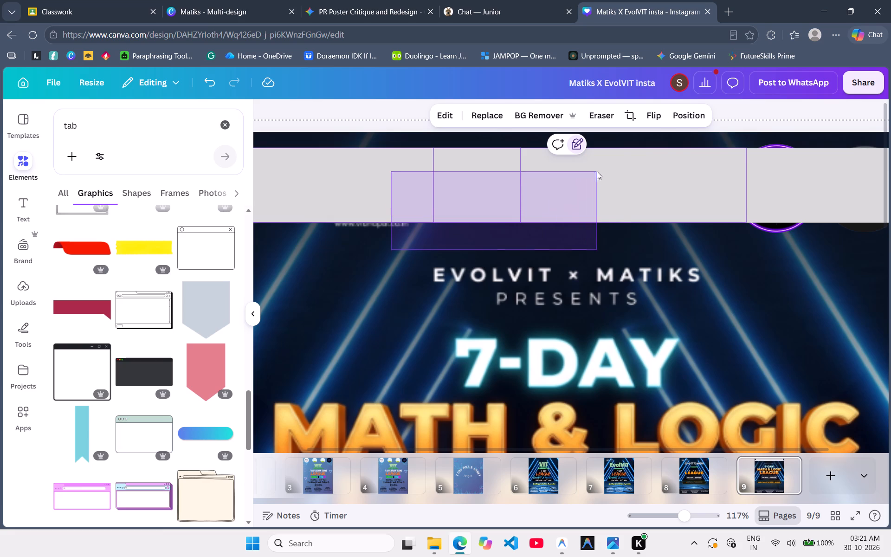
left_click_drag(597, 171, 717, 165)
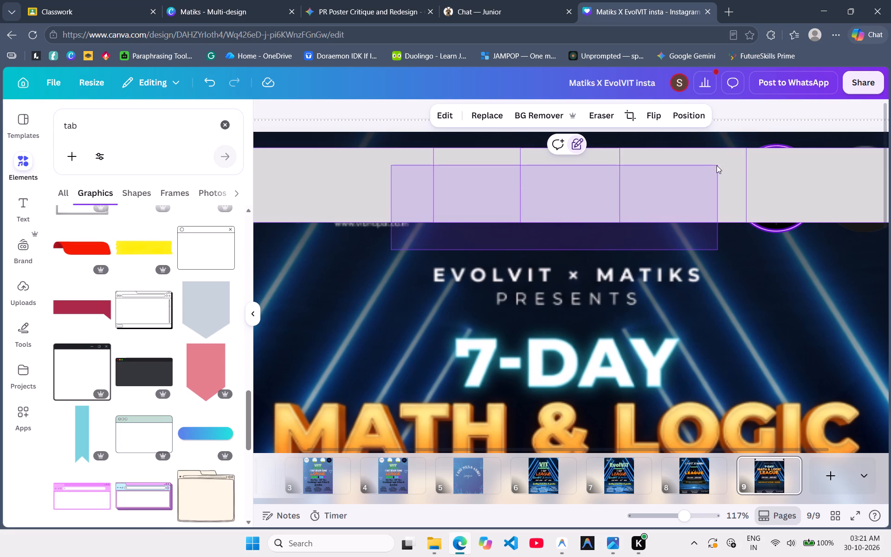
left_click_drag(717, 165, 716, 165)
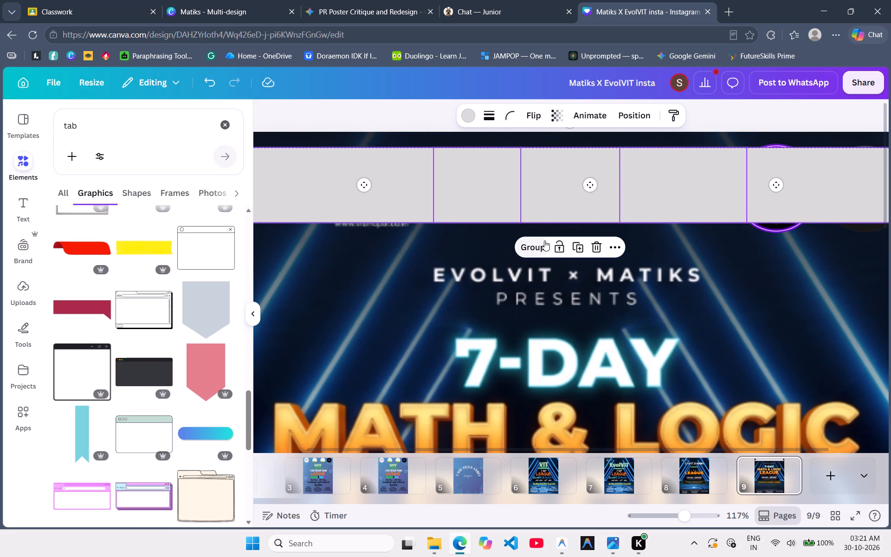
left_click(542, 241)
Move the grouped banner down off the logos, then group the round EvolVIT and Matiks logo images and cut them.
left_click_drag(586, 202, 585, 279)
left_click(701, 181)
left_click_drag(701, 181, 837, 195)
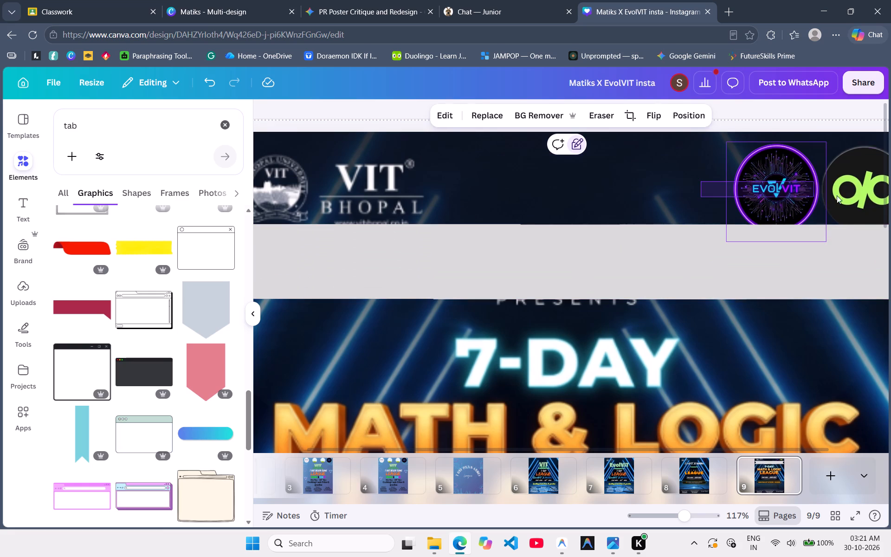
left_click_drag(837, 195, 861, 190)
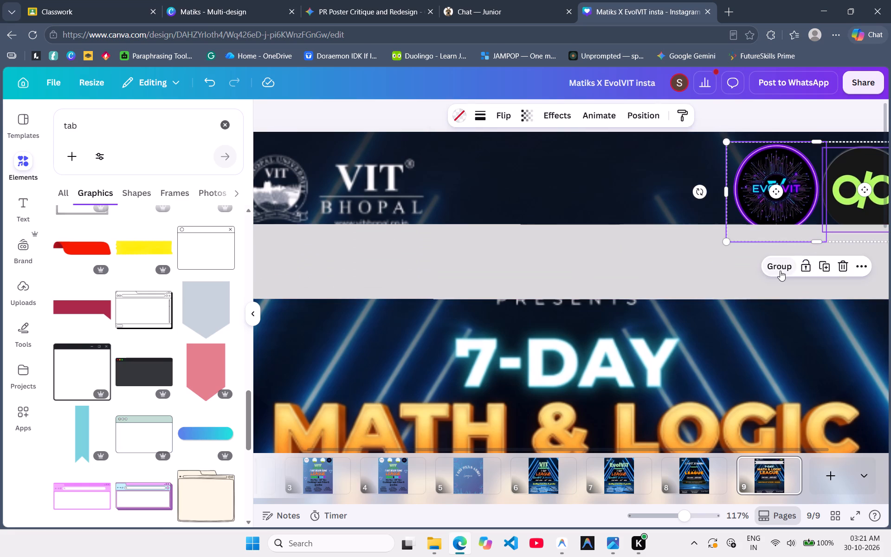
left_click(780, 271)
key("ctrl+x")
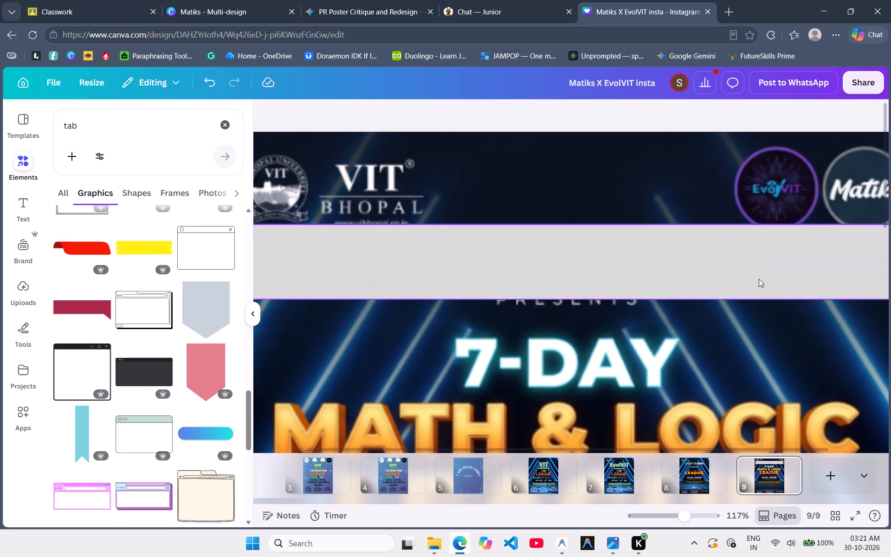
Move the grouped grey banner back up over the printed logos at the top of the poster.
left_click_drag(690, 292, 693, 208)
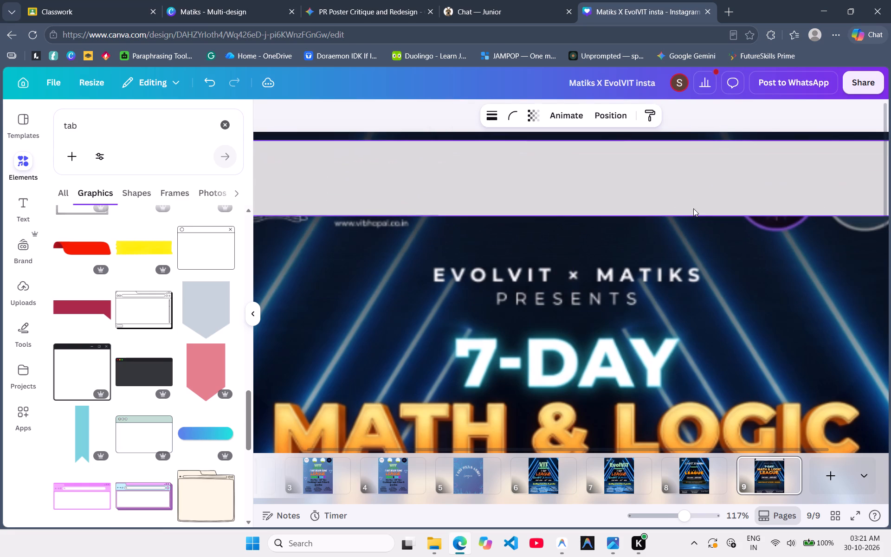
left_click_drag(690, 165, 691, 174)
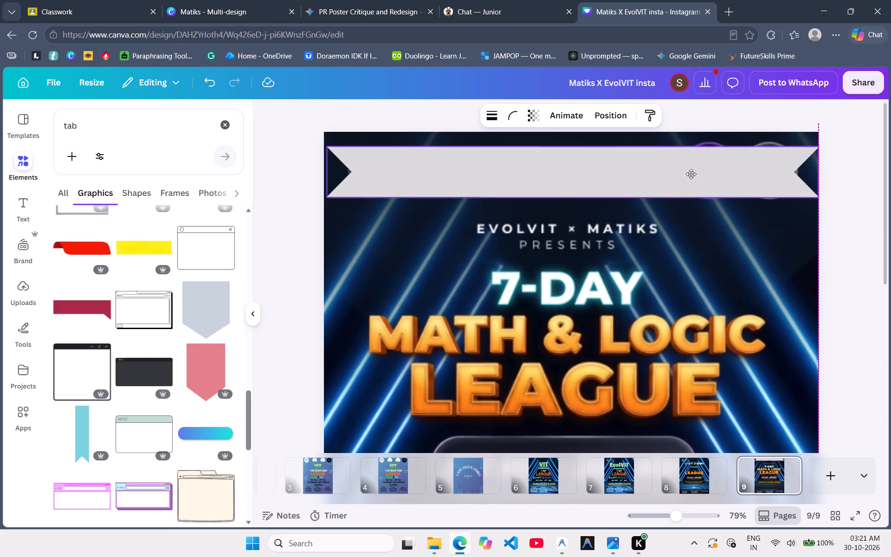
left_click_drag(691, 174, 691, 173)
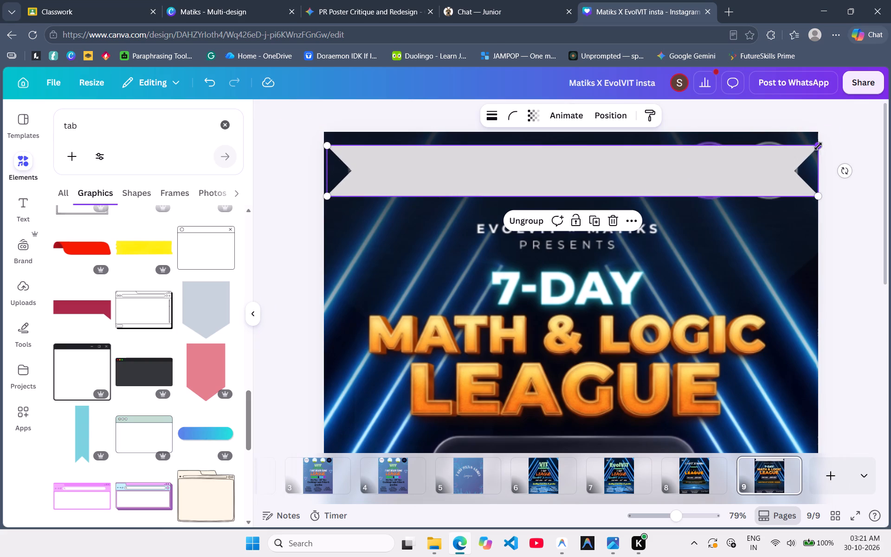
Enlarge the grouped banner to about 1,140 by 118 and centre it horizontally across the poster.
left_click_drag(818, 146, 829, 136)
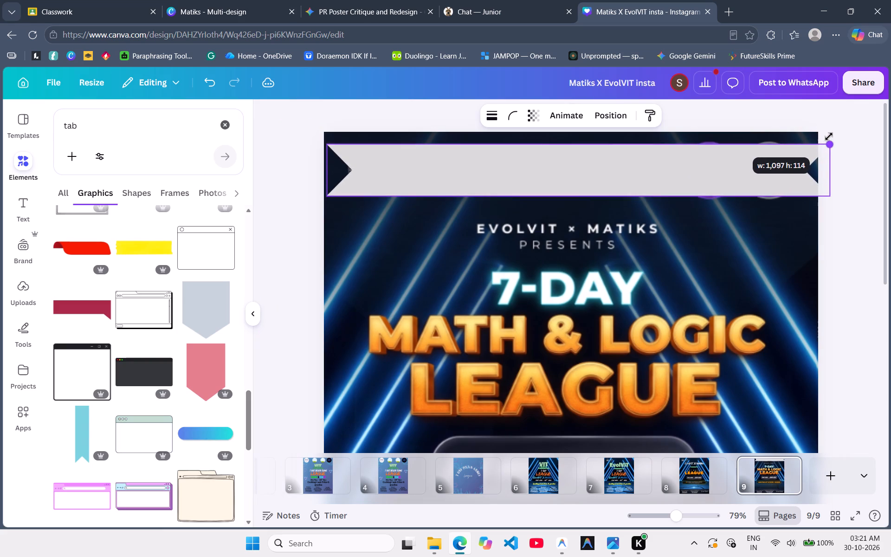
left_click_drag(829, 136, 831, 124)
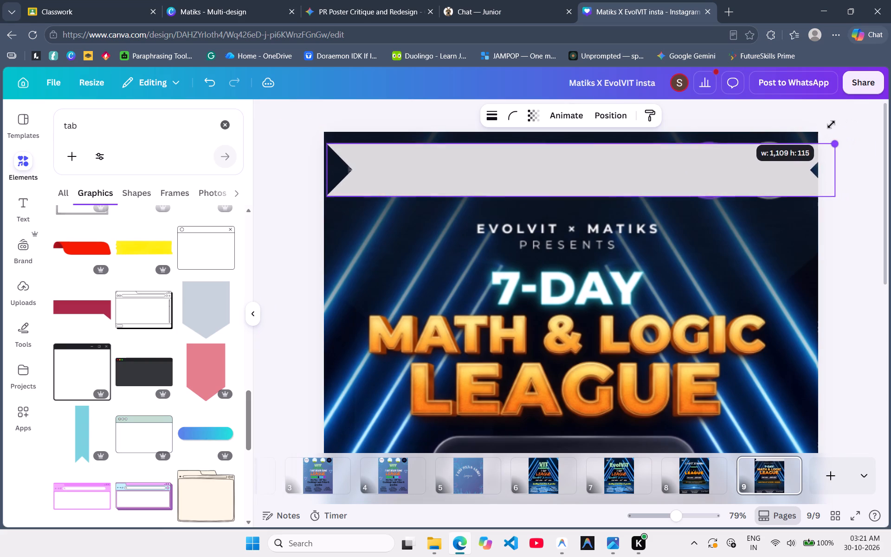
left_click_drag(831, 124, 846, 119)
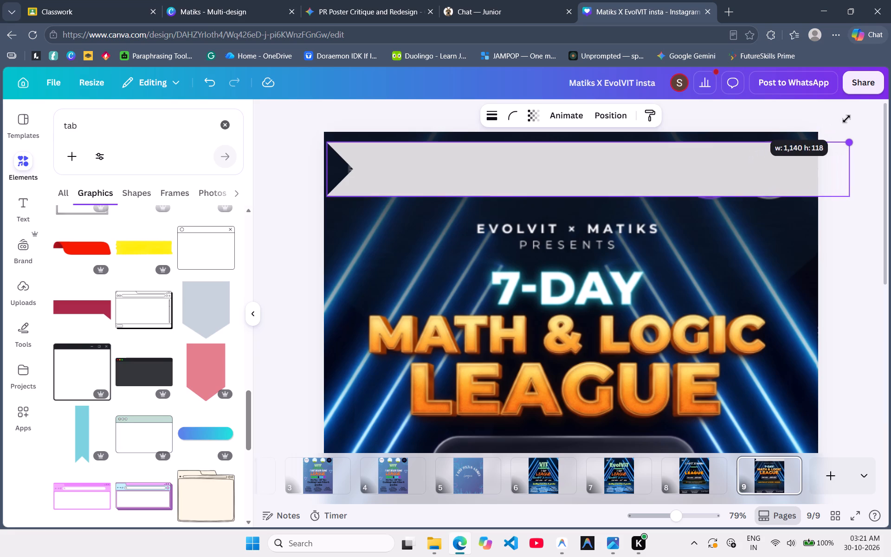
left_click_drag(846, 119, 847, 119)
left_click_drag(704, 156, 685, 157)
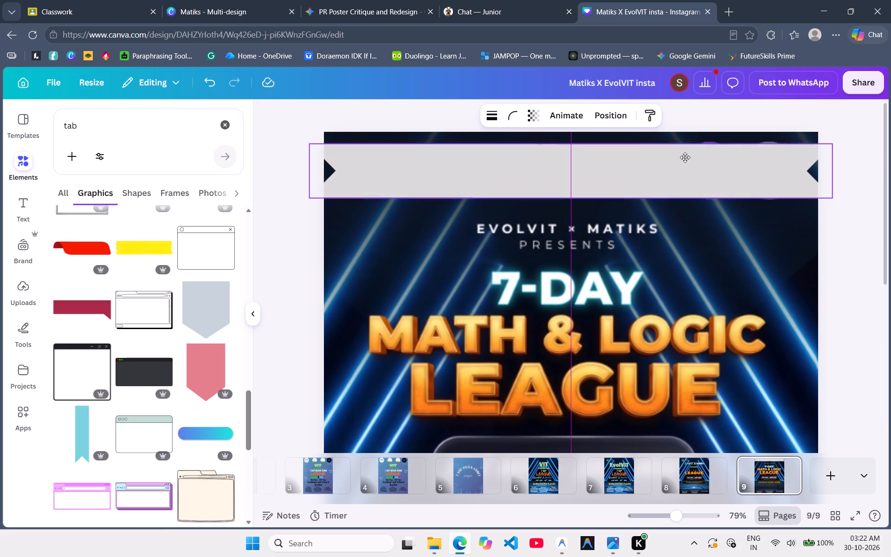
left_click_drag(685, 157, 687, 158)
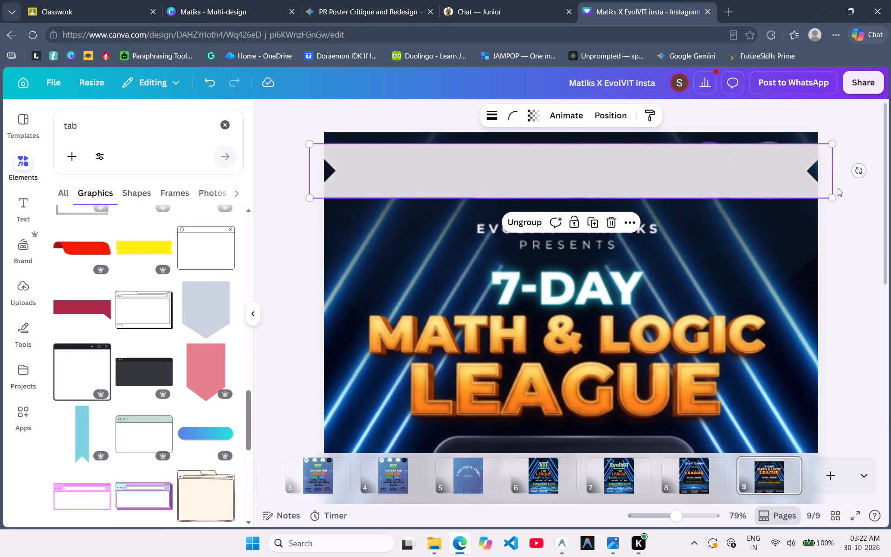
Shrink the grouped banner slightly and shift it so its right end overhangs the poster's right edge.
left_click_drag(835, 195, 817, 191)
left_click_drag(709, 175, 729, 174)
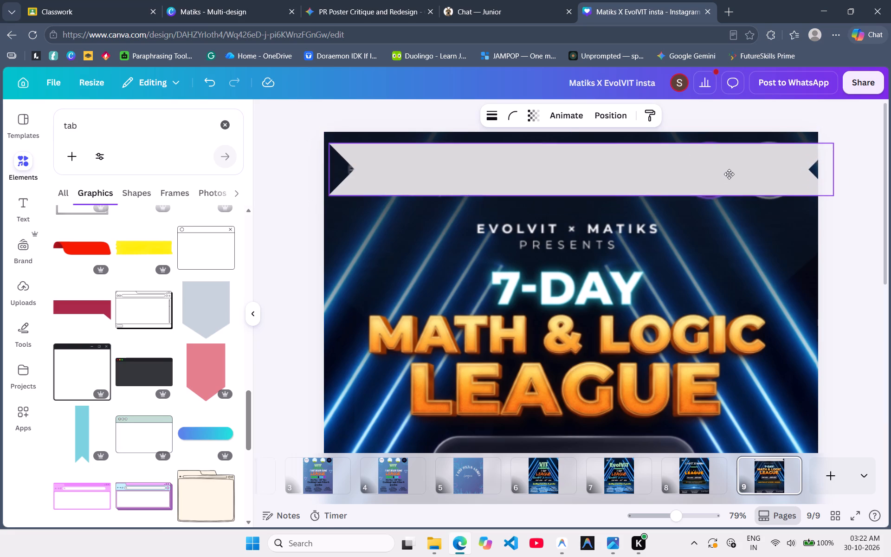
left_click_drag(729, 174, 724, 174)
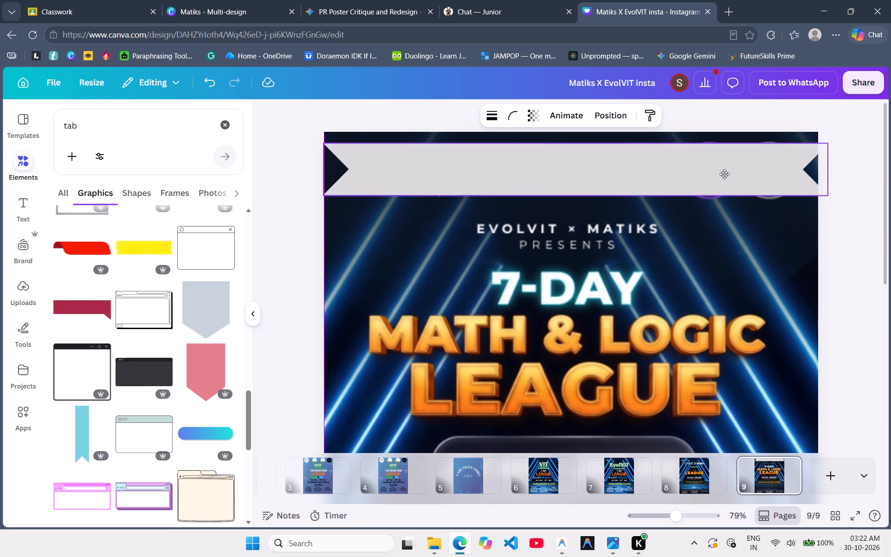
left_click_drag(724, 174, 727, 174)
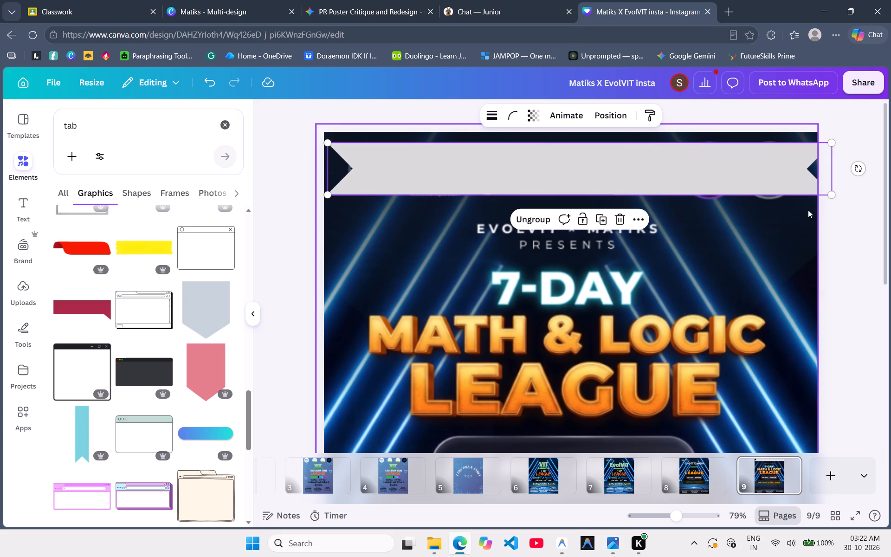
Undo the last shrink and sideways shift of the grouped grey banner.
key("ctrl+z")
key("ctrl+z")
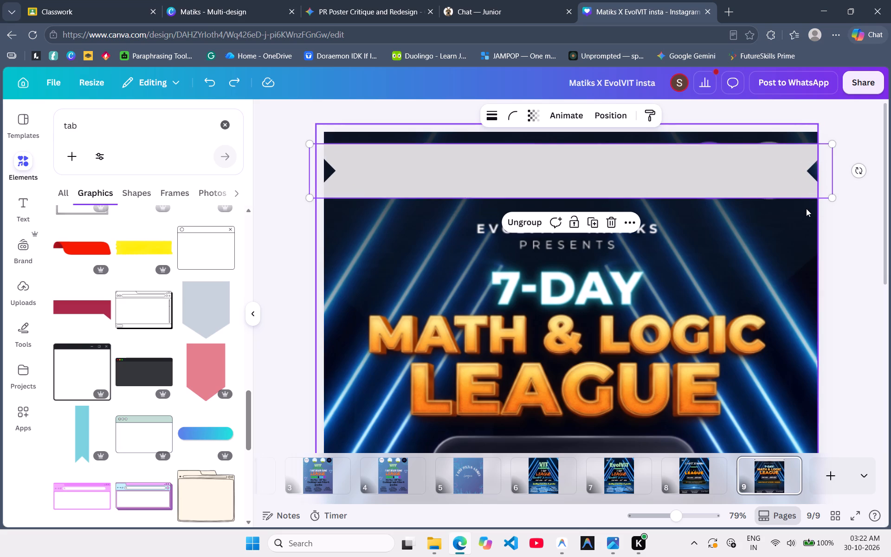
left_click(736, 170)
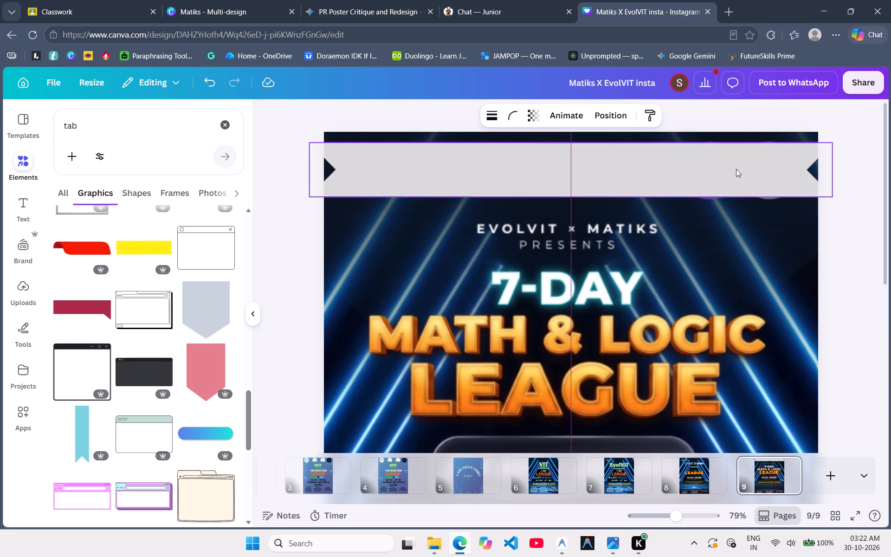
left_click(736, 169)
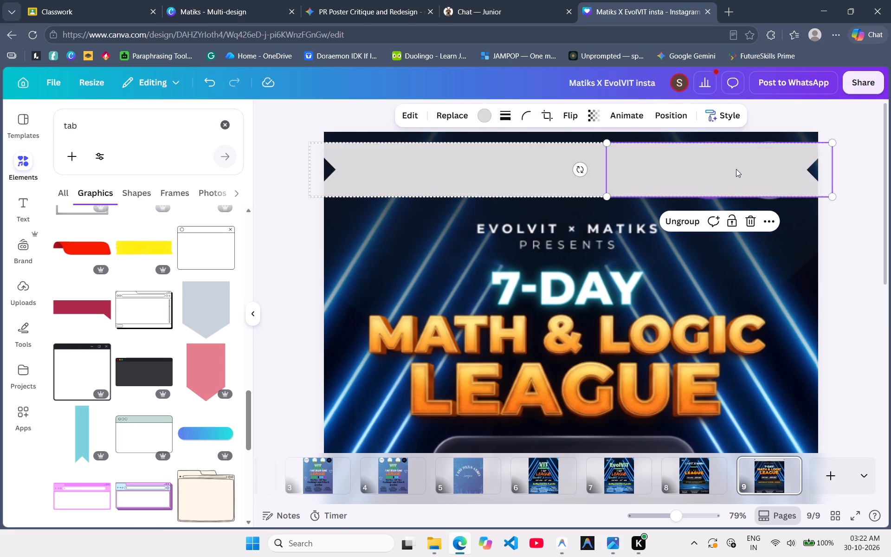
left_click(736, 169)
left_click(780, 307)
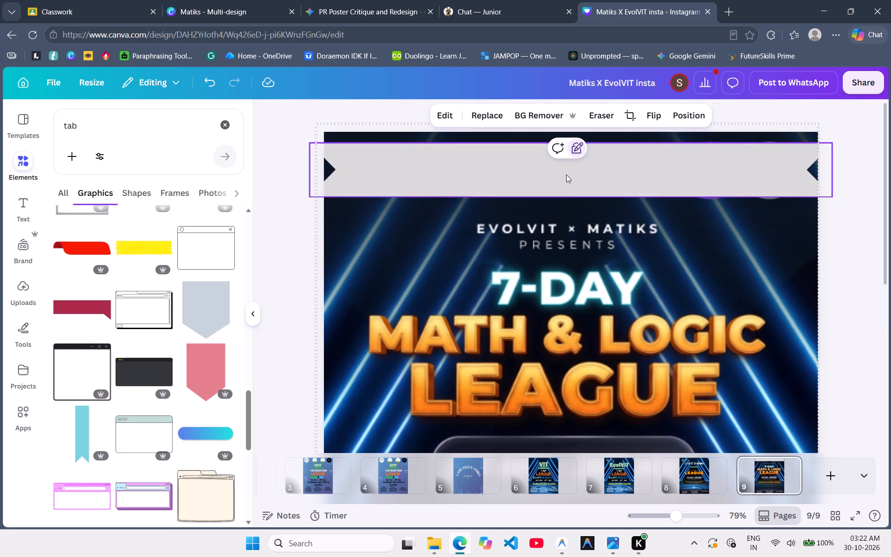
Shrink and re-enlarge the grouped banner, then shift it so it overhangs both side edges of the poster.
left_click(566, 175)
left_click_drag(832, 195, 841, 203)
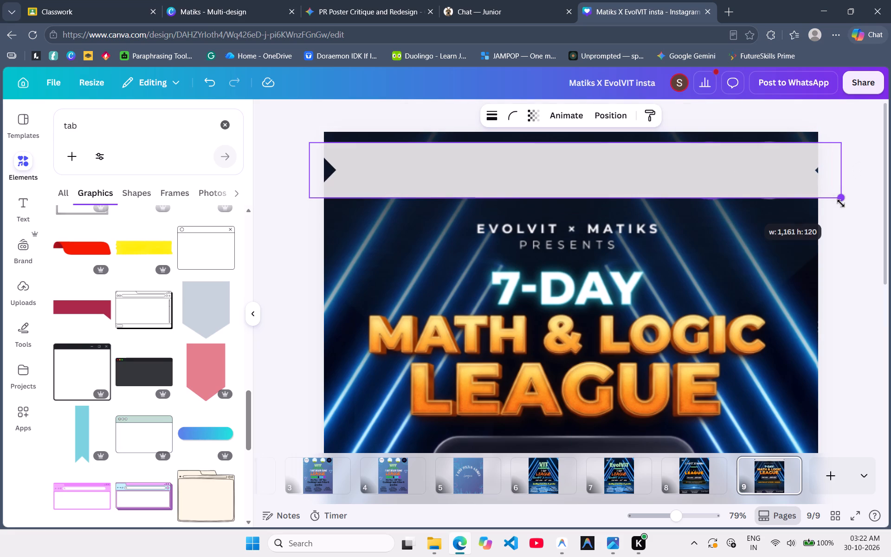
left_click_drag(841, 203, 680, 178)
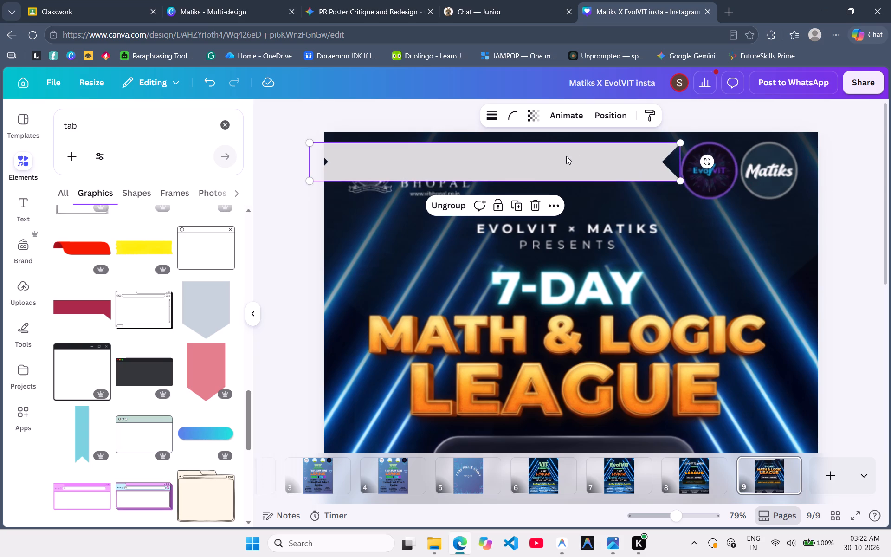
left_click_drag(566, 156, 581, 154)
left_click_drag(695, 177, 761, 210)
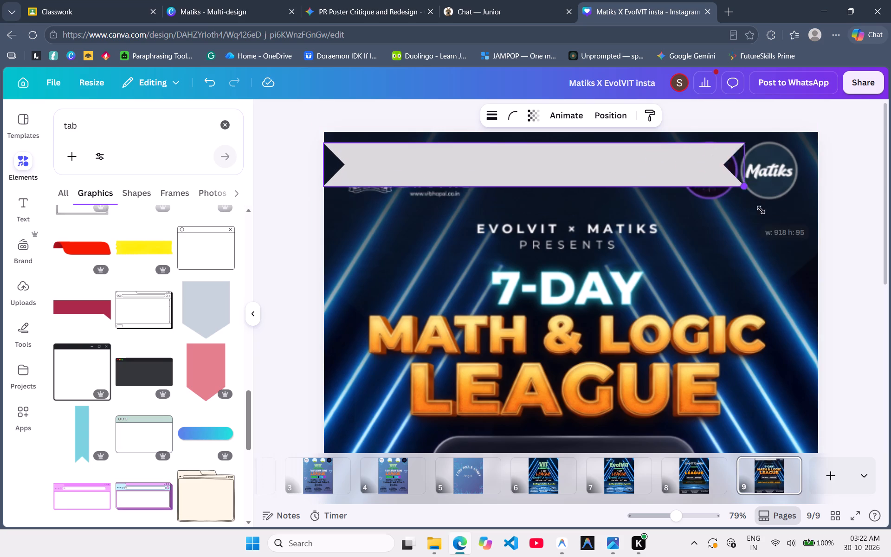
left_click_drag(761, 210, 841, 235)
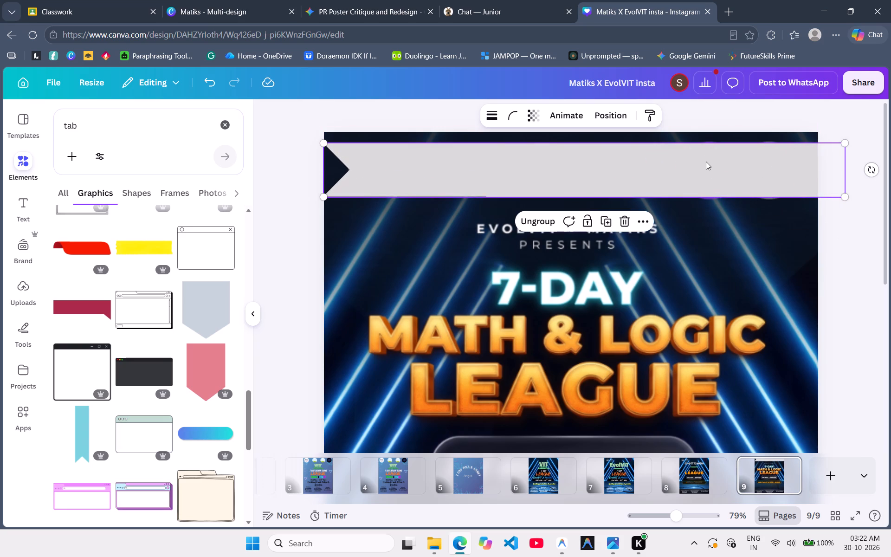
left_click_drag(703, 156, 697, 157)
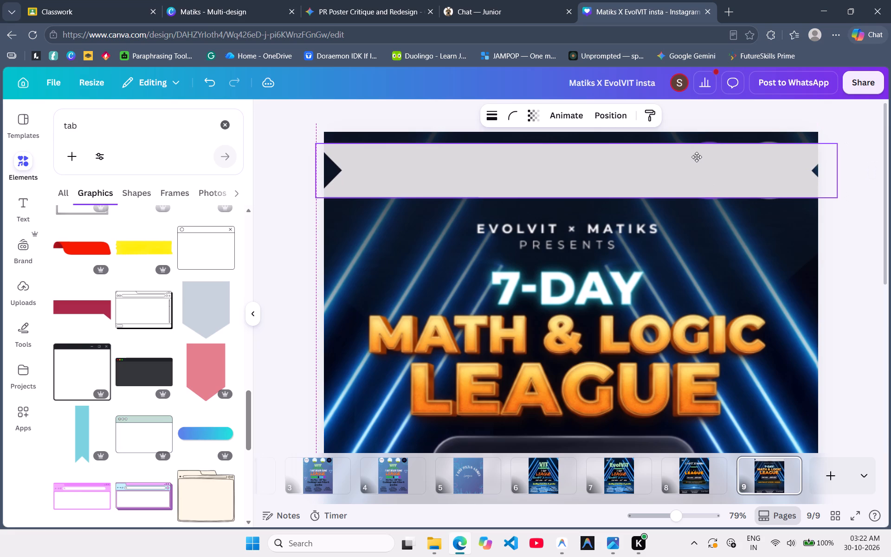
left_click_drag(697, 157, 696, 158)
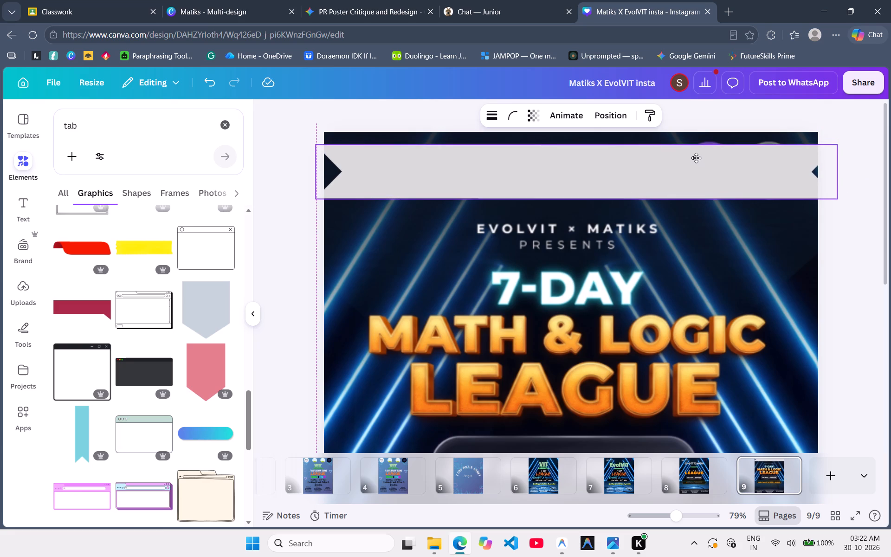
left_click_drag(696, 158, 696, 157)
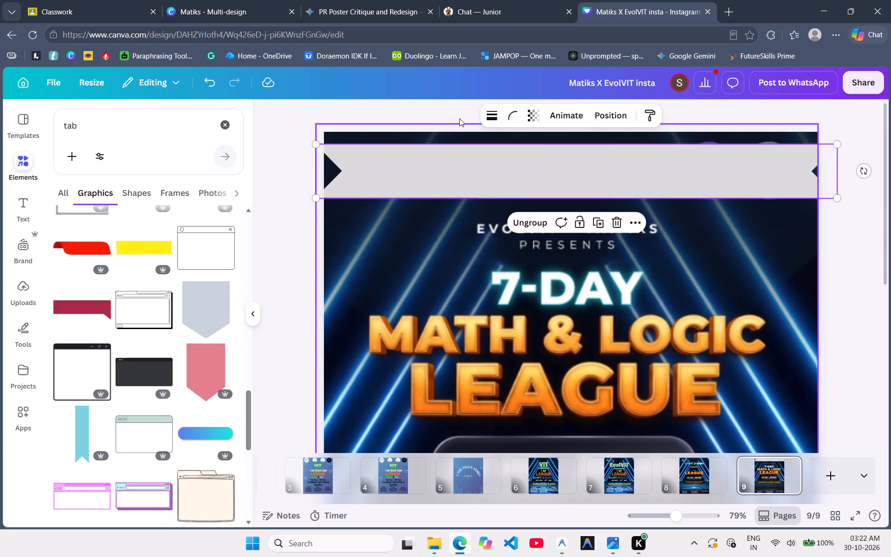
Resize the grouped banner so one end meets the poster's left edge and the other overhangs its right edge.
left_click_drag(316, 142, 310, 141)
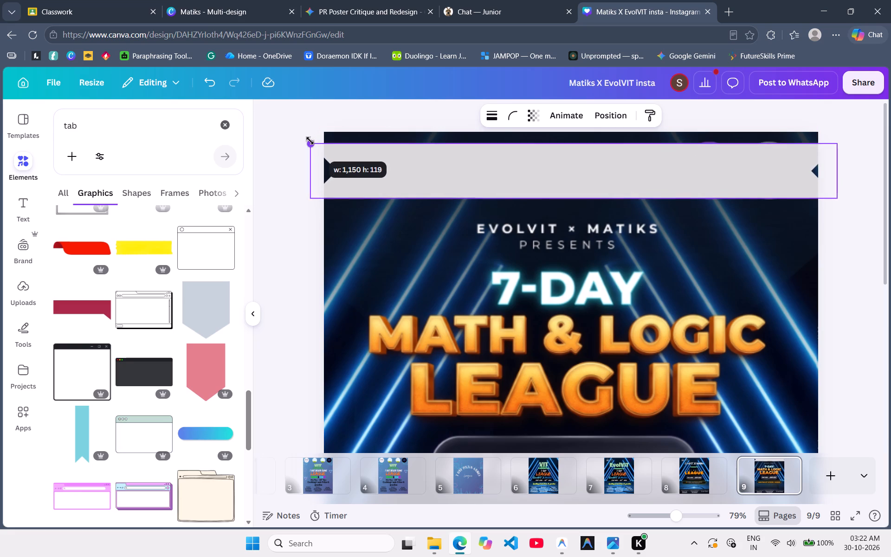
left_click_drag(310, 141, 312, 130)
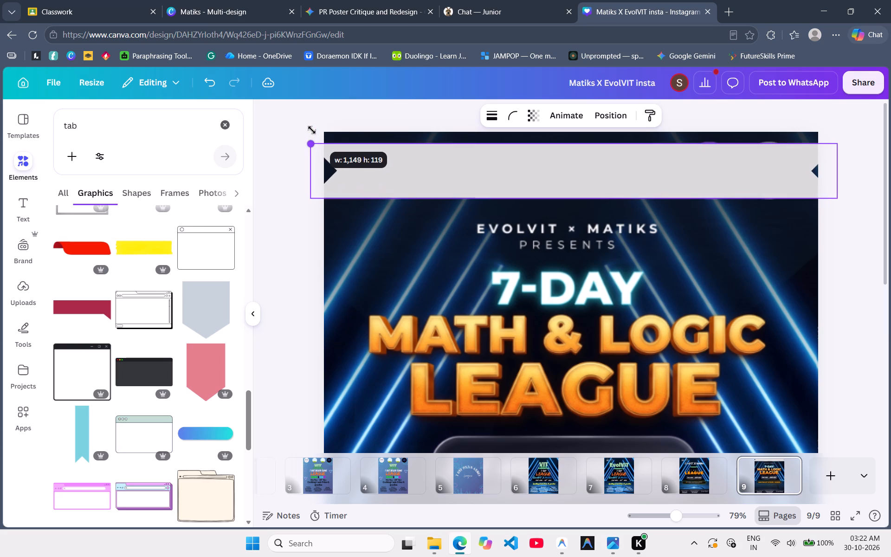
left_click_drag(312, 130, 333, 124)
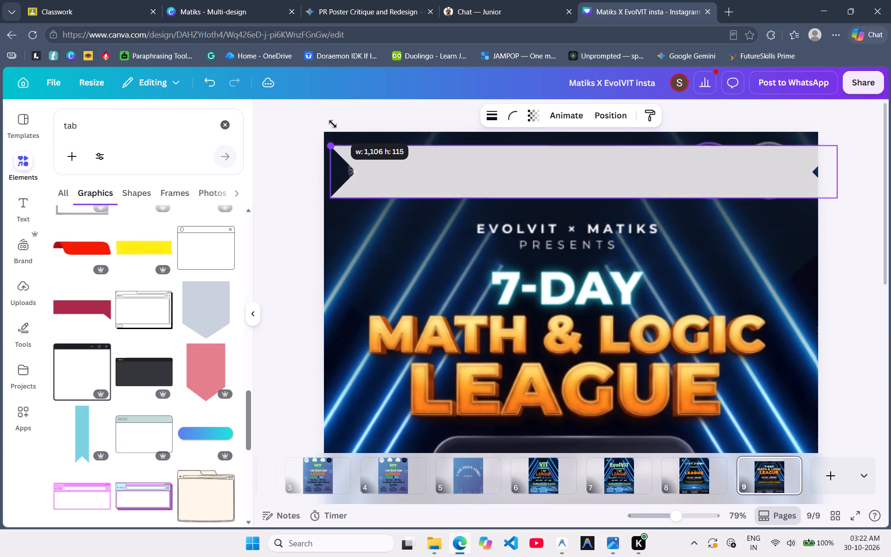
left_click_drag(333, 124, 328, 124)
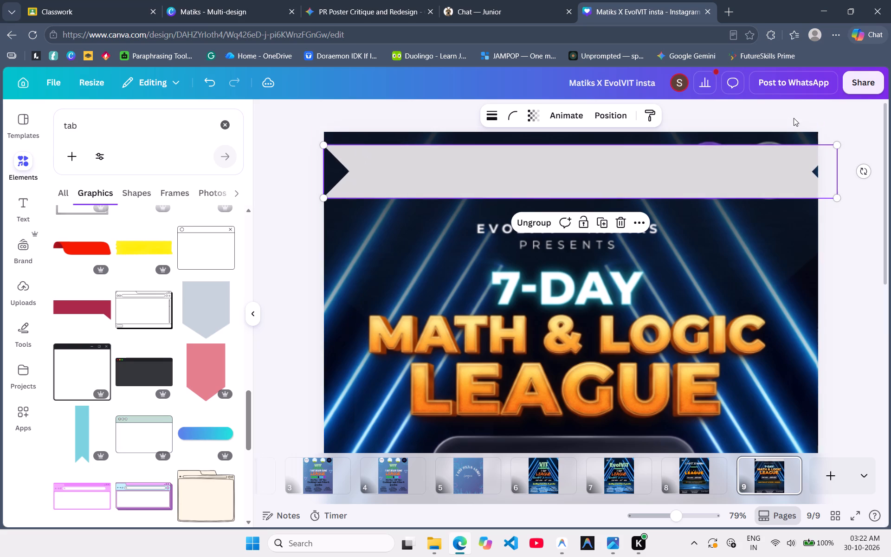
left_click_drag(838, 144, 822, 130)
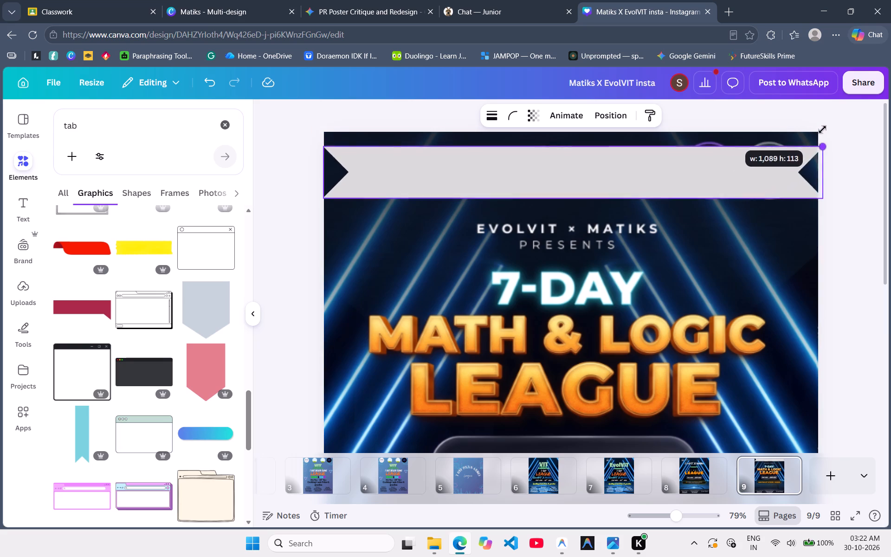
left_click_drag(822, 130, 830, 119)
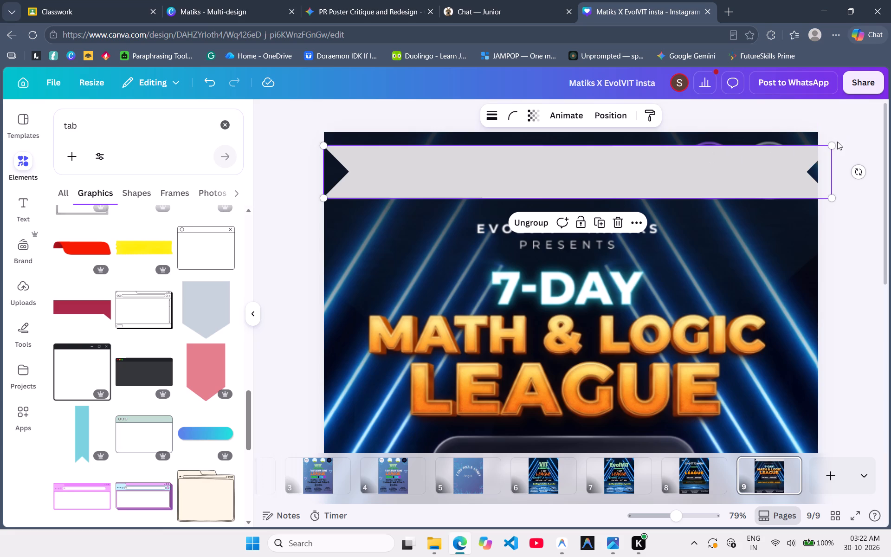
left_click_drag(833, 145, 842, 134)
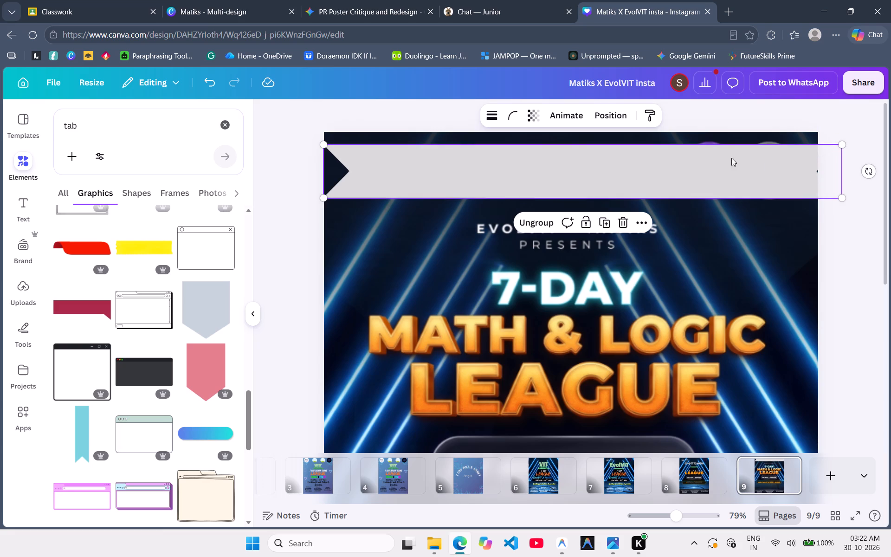
Enlarge the grouped banner slightly and shift it to overhang both side edges while covering the printed logos.
left_click(720, 166)
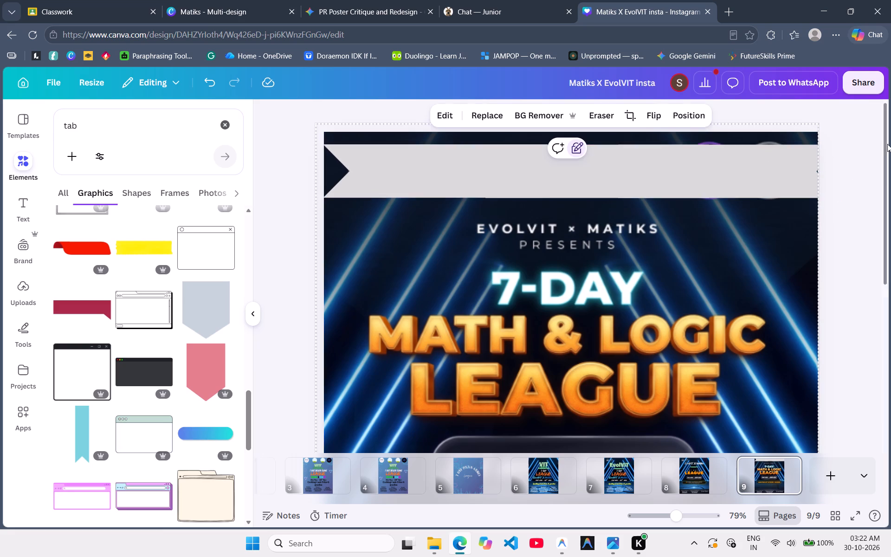
left_click(771, 160)
left_click_drag(845, 141, 858, 129)
left_click_drag(696, 175, 674, 175)
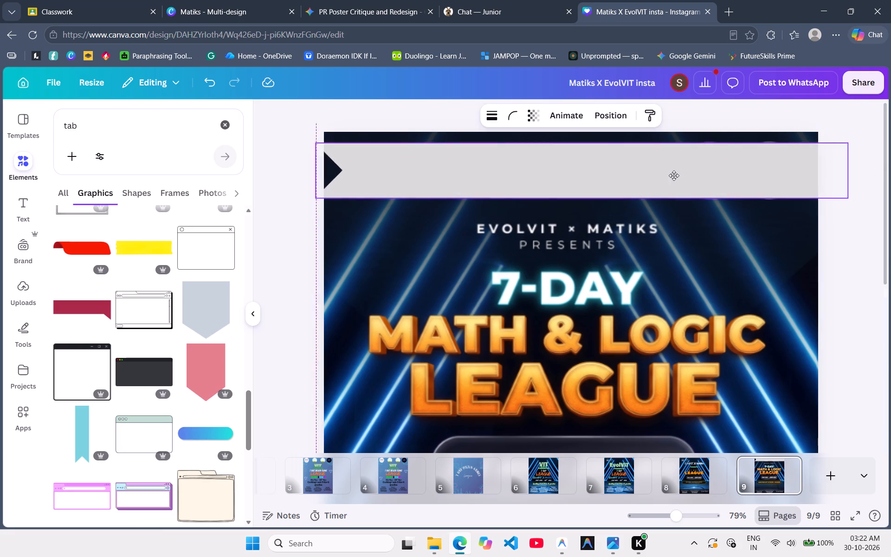
left_click_drag(674, 175, 680, 174)
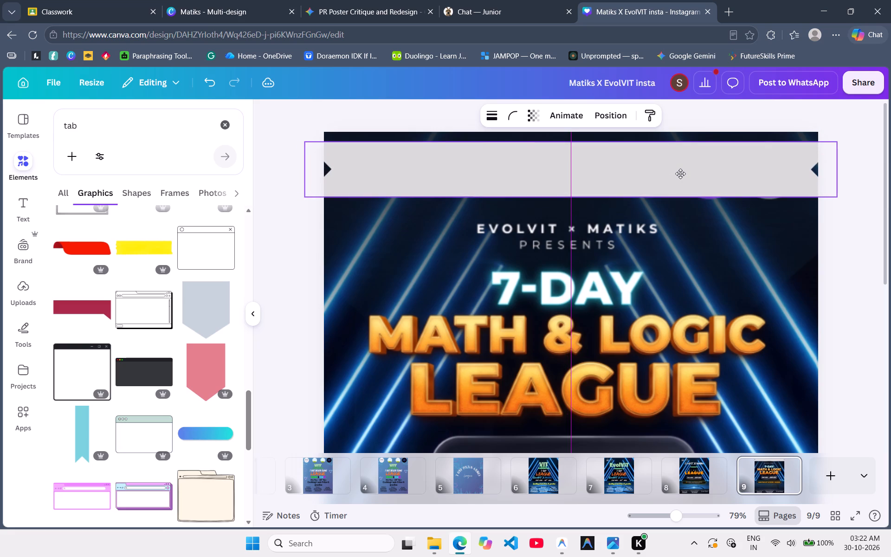
left_click_drag(680, 174, 681, 175)
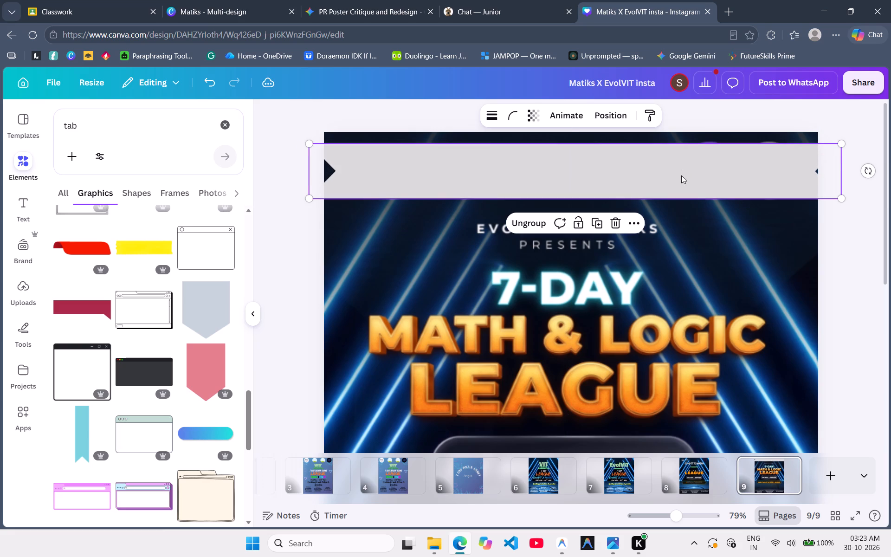
Paste the cut EvolVIT and Matiks logo group, shrink it slightly and place it near the banner's right end.
left_click(452, 151)
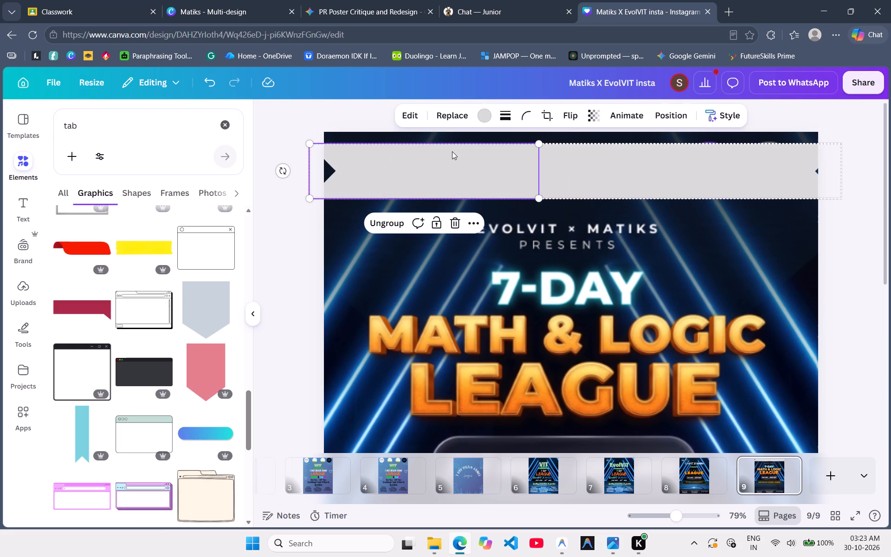
key("ctrl+v")
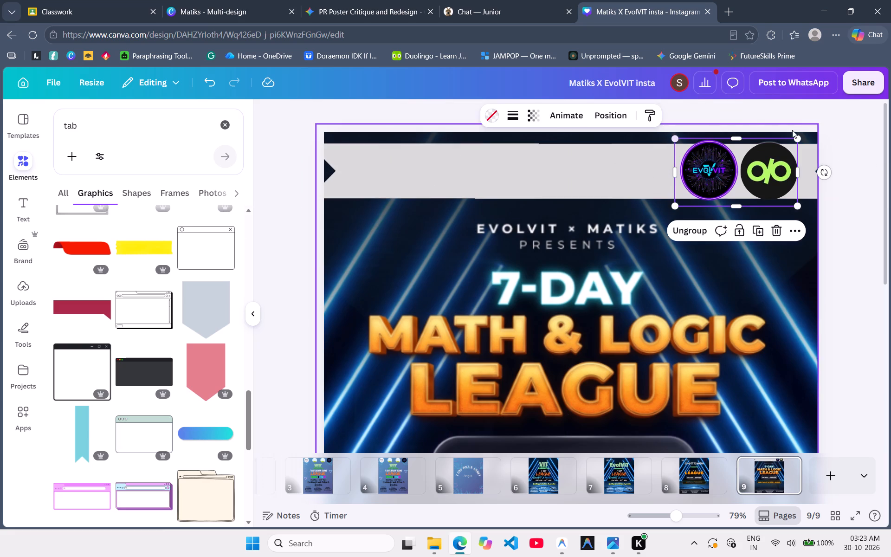
left_click_drag(797, 137, 788, 144)
left_click_drag(716, 162, 724, 157)
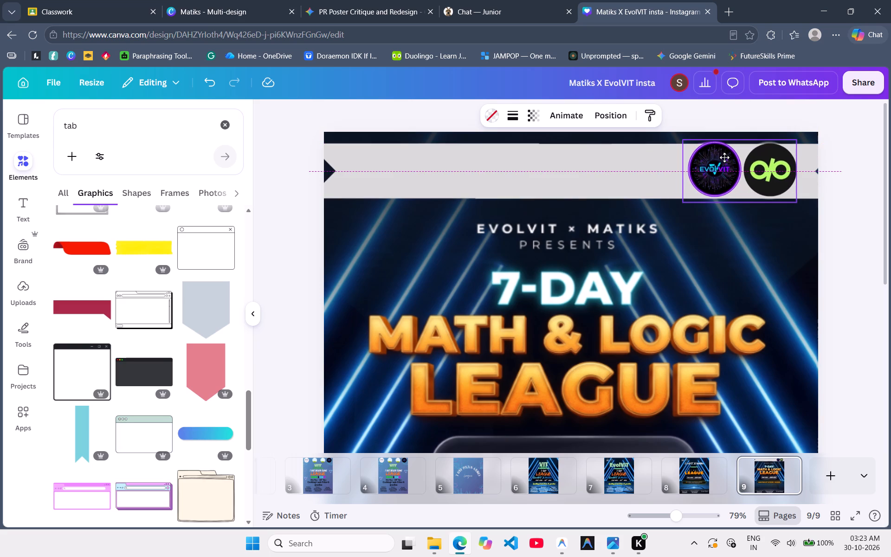
left_click_drag(724, 157, 724, 160)
left_click(725, 156)
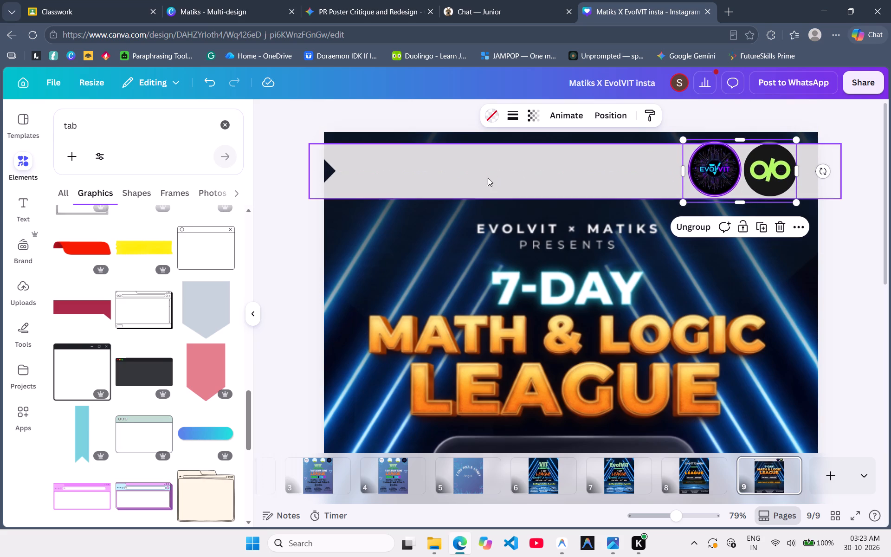
left_click(280, 280)
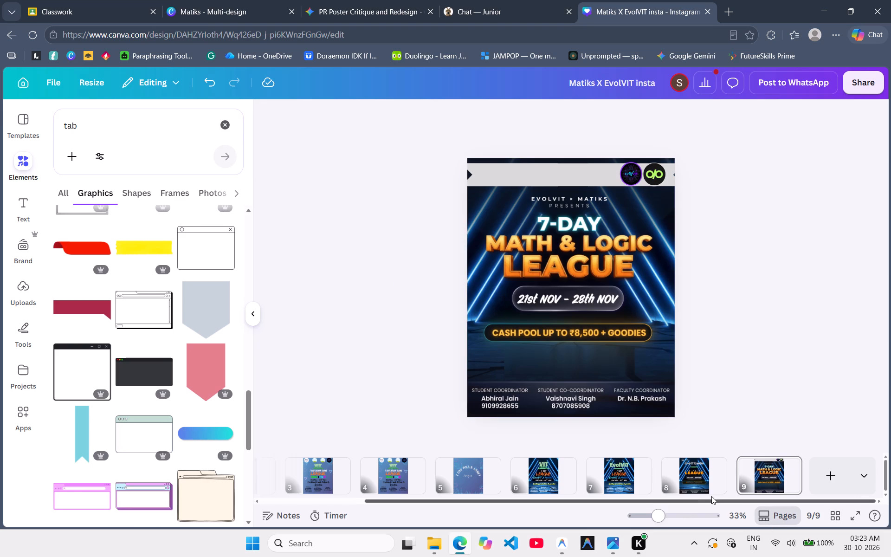
Copy the VIT Bhopal logo from page 8 onto page 9 and shrink it to fit the banner's left end.
left_click(695, 481)
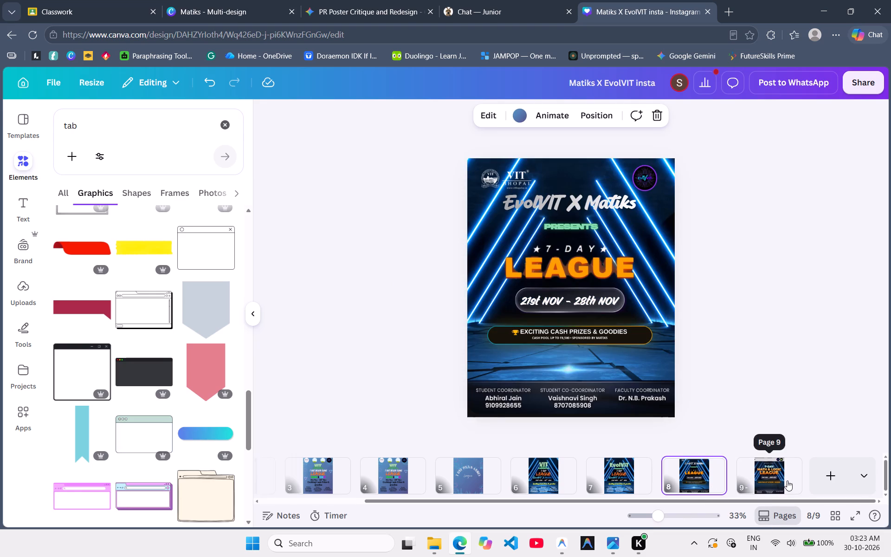
left_click(761, 473)
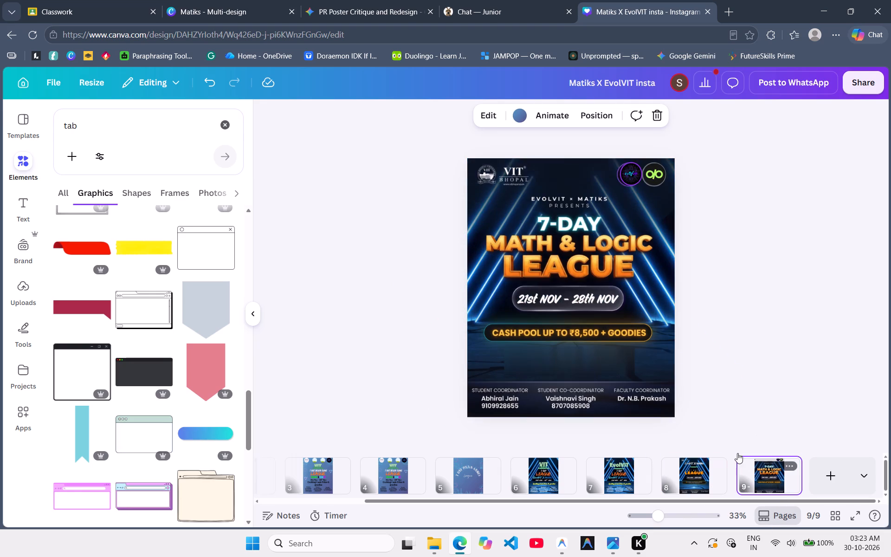
left_click(677, 470)
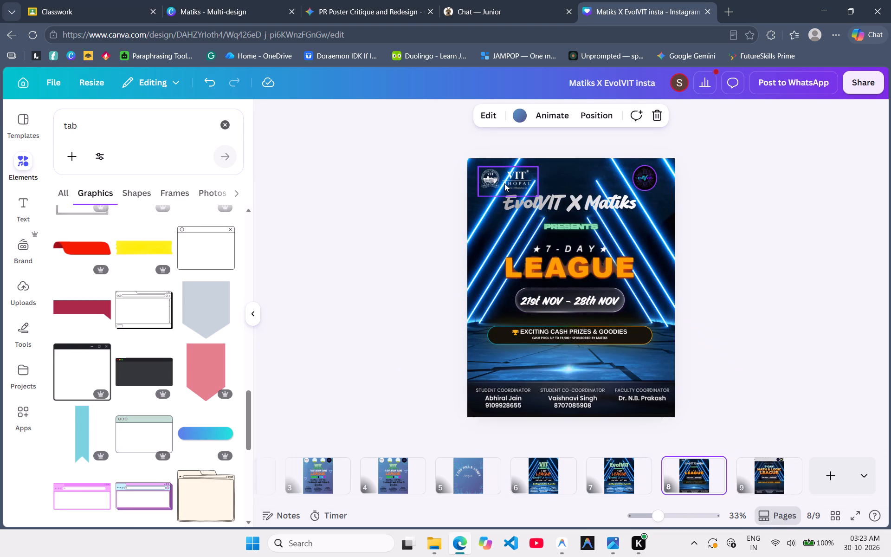
left_click(504, 183)
key("ctrl+c")
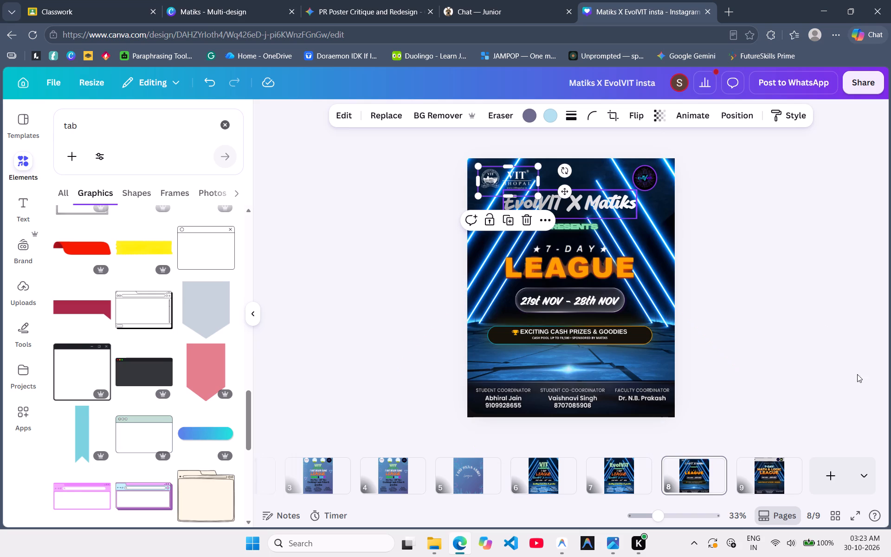
left_click(761, 472)
key("ctrl+v")
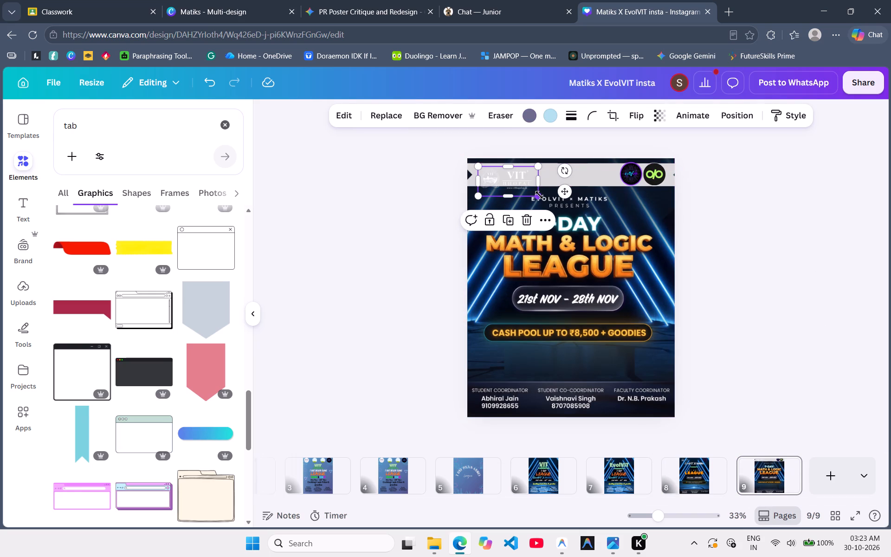
left_click_drag(539, 195, 529, 181)
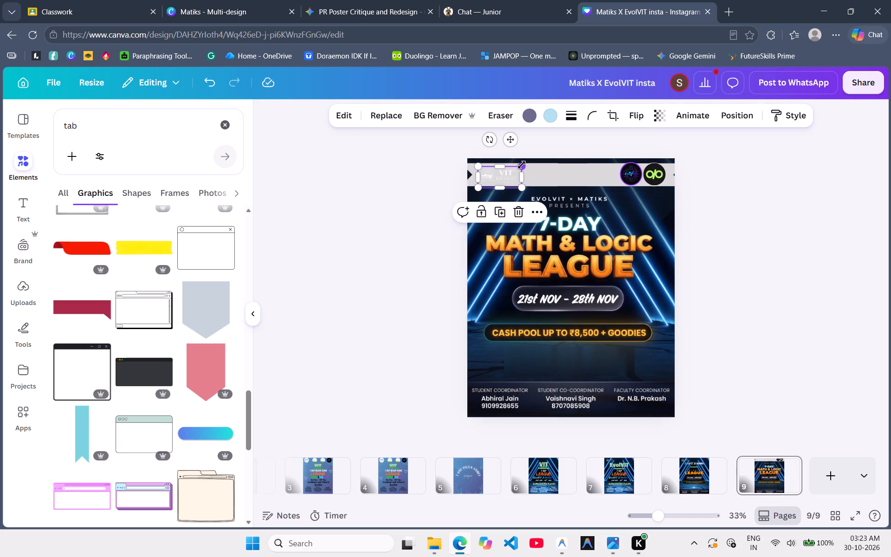
left_click_drag(522, 165, 529, 162)
Invert the colours of the VIT Bhopal logo on the grey banner, then deselect it.
left_click(347, 116)
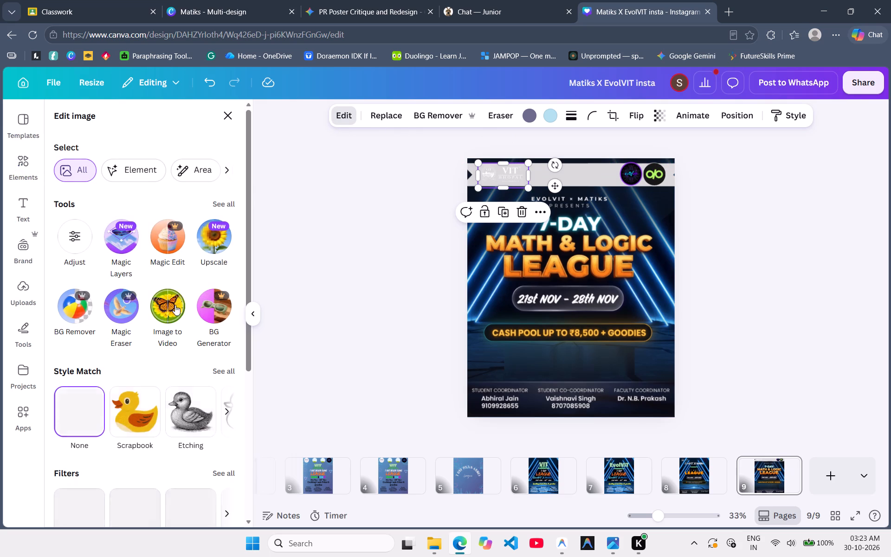
left_click(80, 221)
scroll(180, 341, "down", 2)
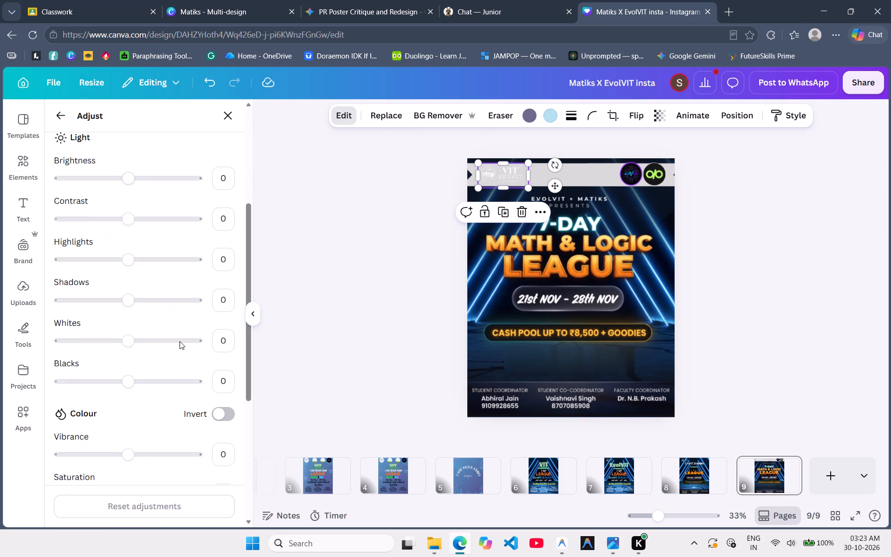
scroll(180, 341, "down", 1)
left_click(218, 384)
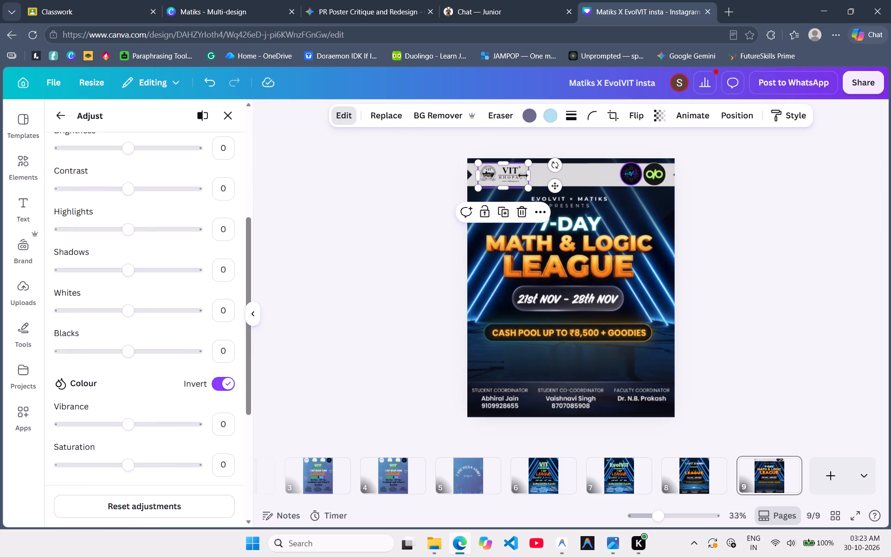
left_click(390, 244)
left_click(390, 244)
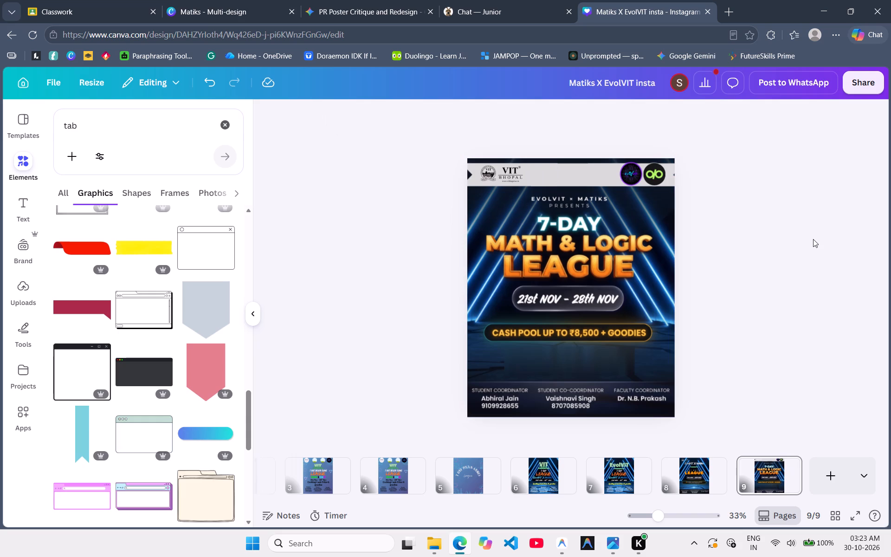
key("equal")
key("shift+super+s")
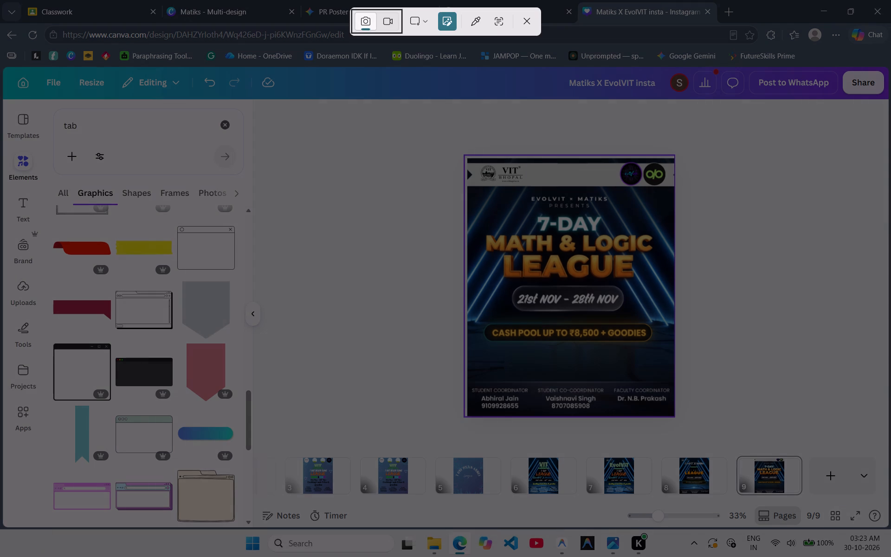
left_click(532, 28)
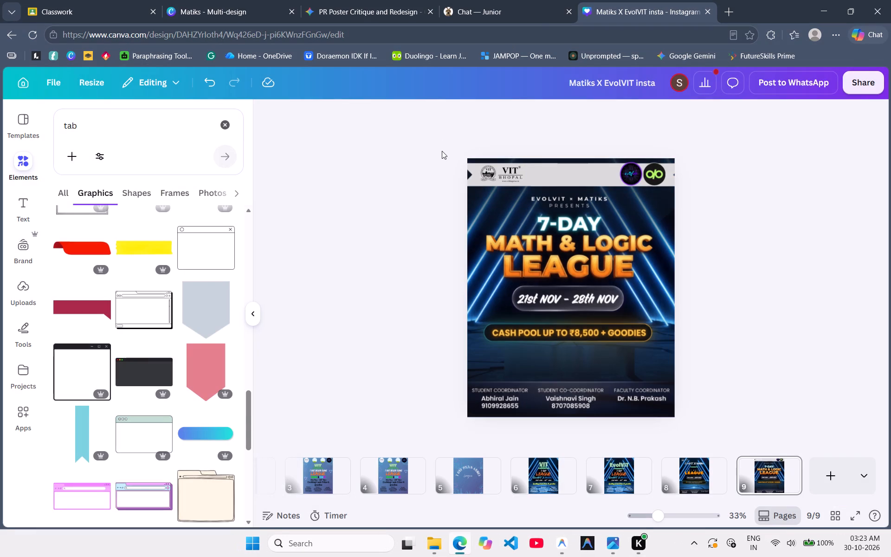
Capture a rectangular screenshot of the whole page 9 poster, including its top logo banner and the coordinator details at the bottom.
key("shift+super+s")
left_click_drag(465, 153, 659, 401)
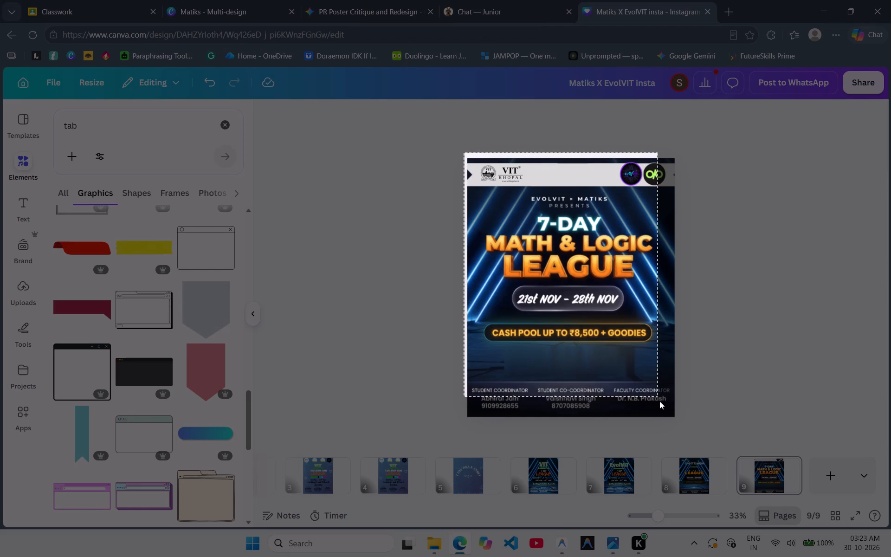
left_click_drag(659, 401, 684, 440)
left_click(448, 461)
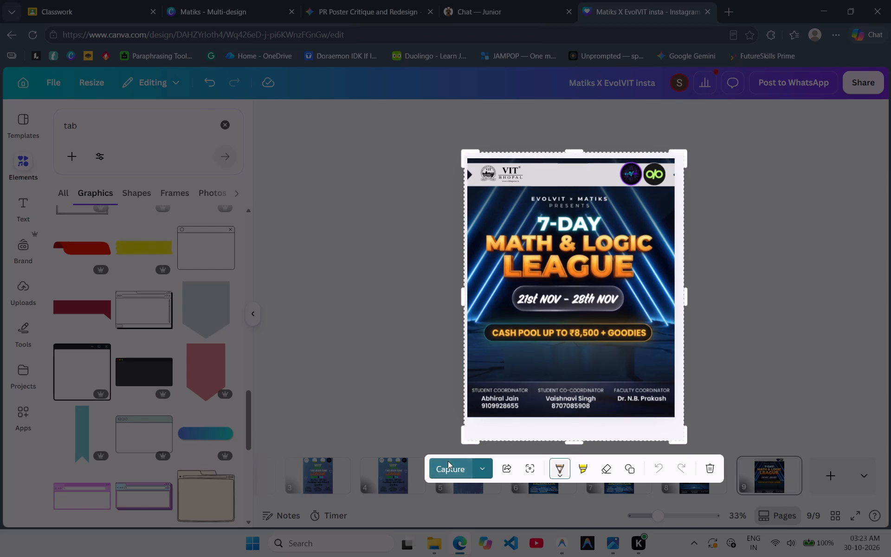
Open the Windows search.
left_click(285, 547)
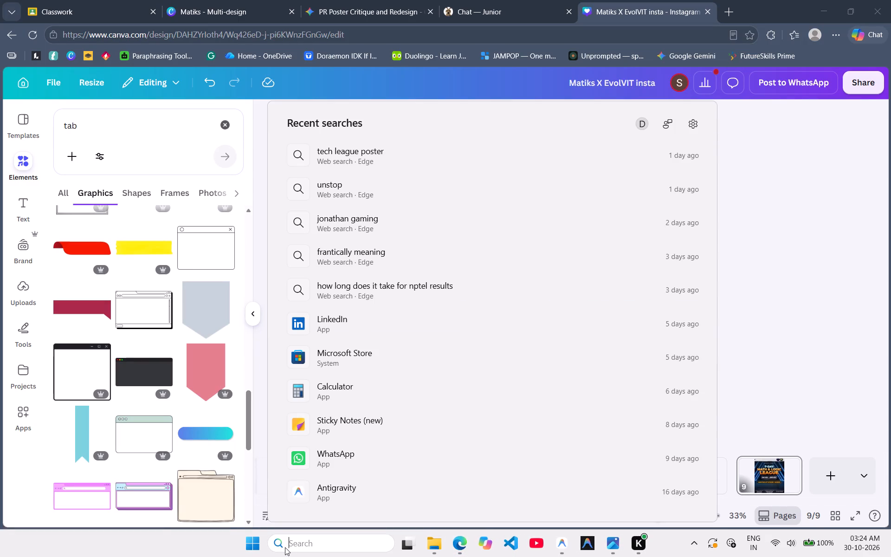
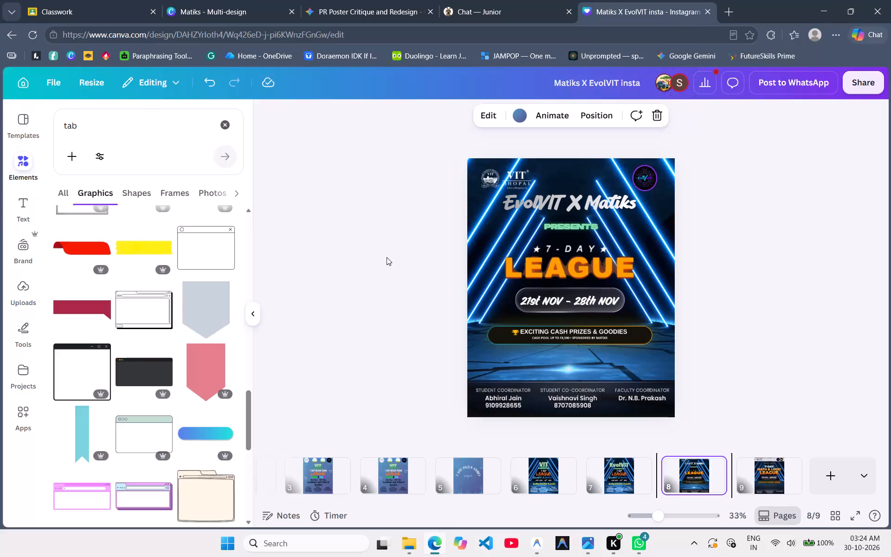
Capture a screenshot of the whole page 8 poster, framed closely around its edges.
left_click_drag(463, 153, 684, 420)
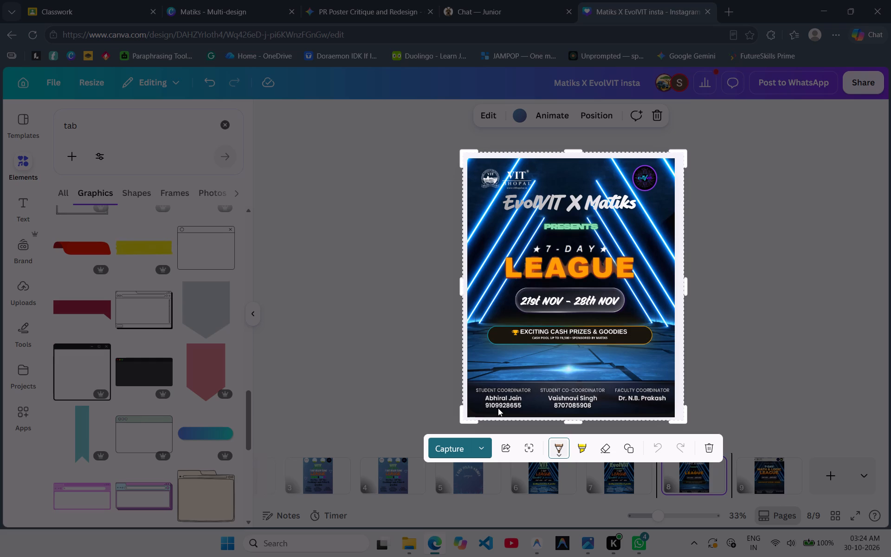
left_click(456, 450)
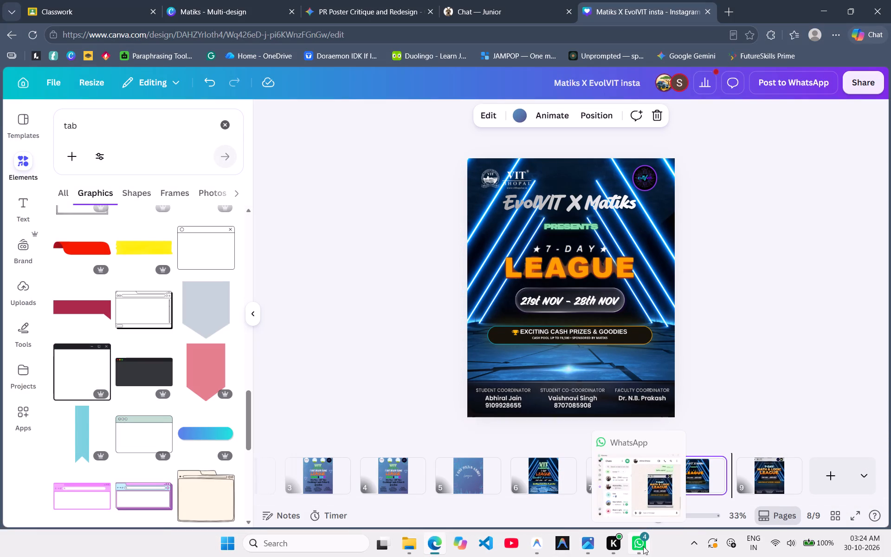